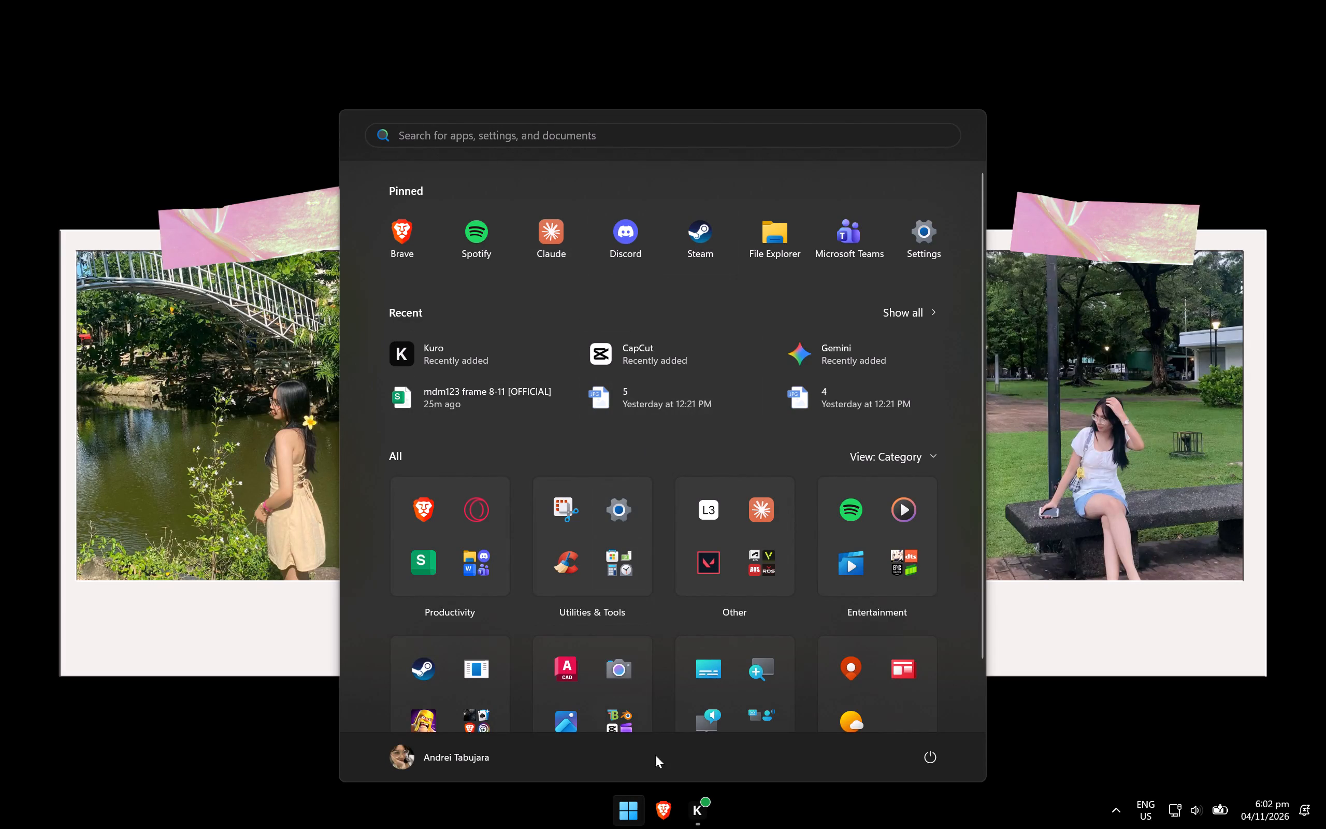
Open the Brave browser with the online ALL THESIS EXCEL FILES workbook.
left_click(656, 806)
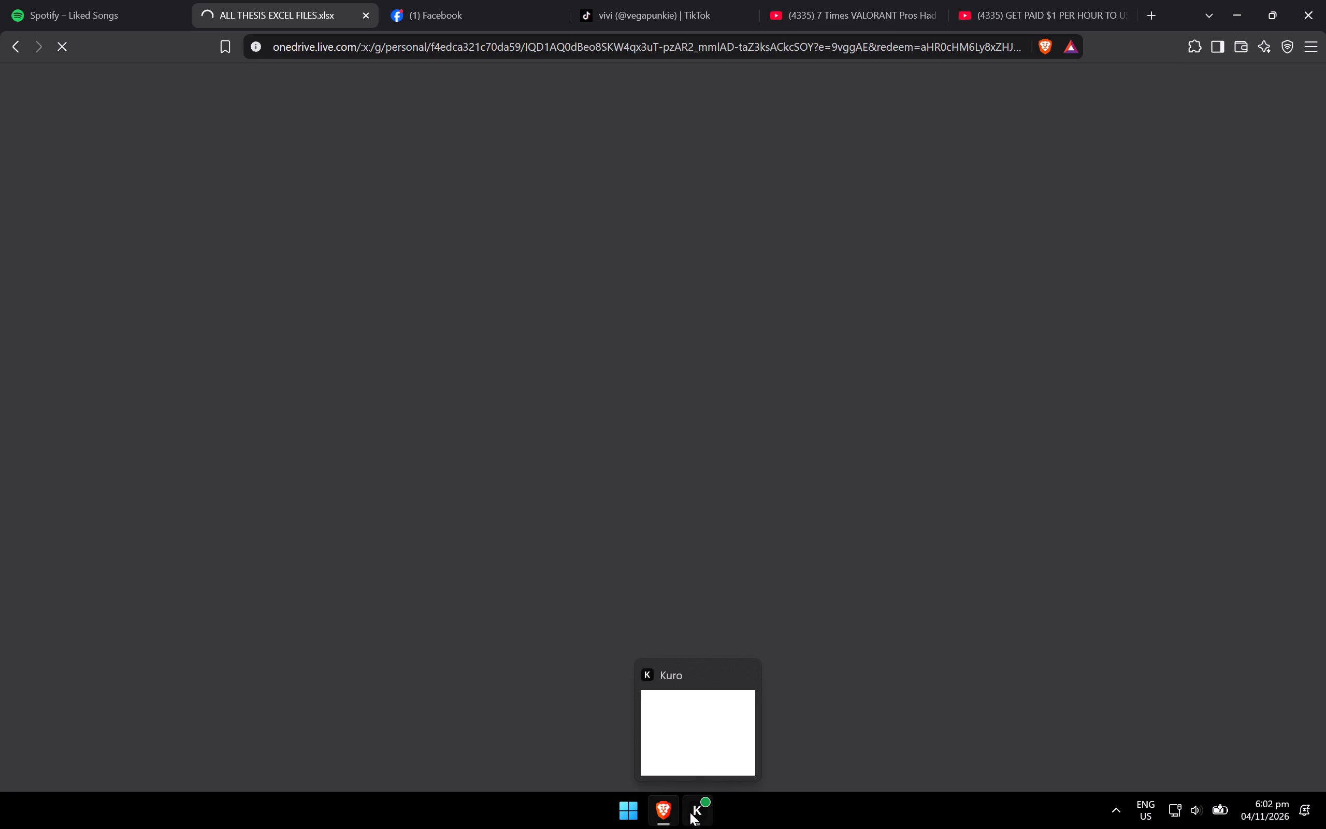
left_click(701, 737)
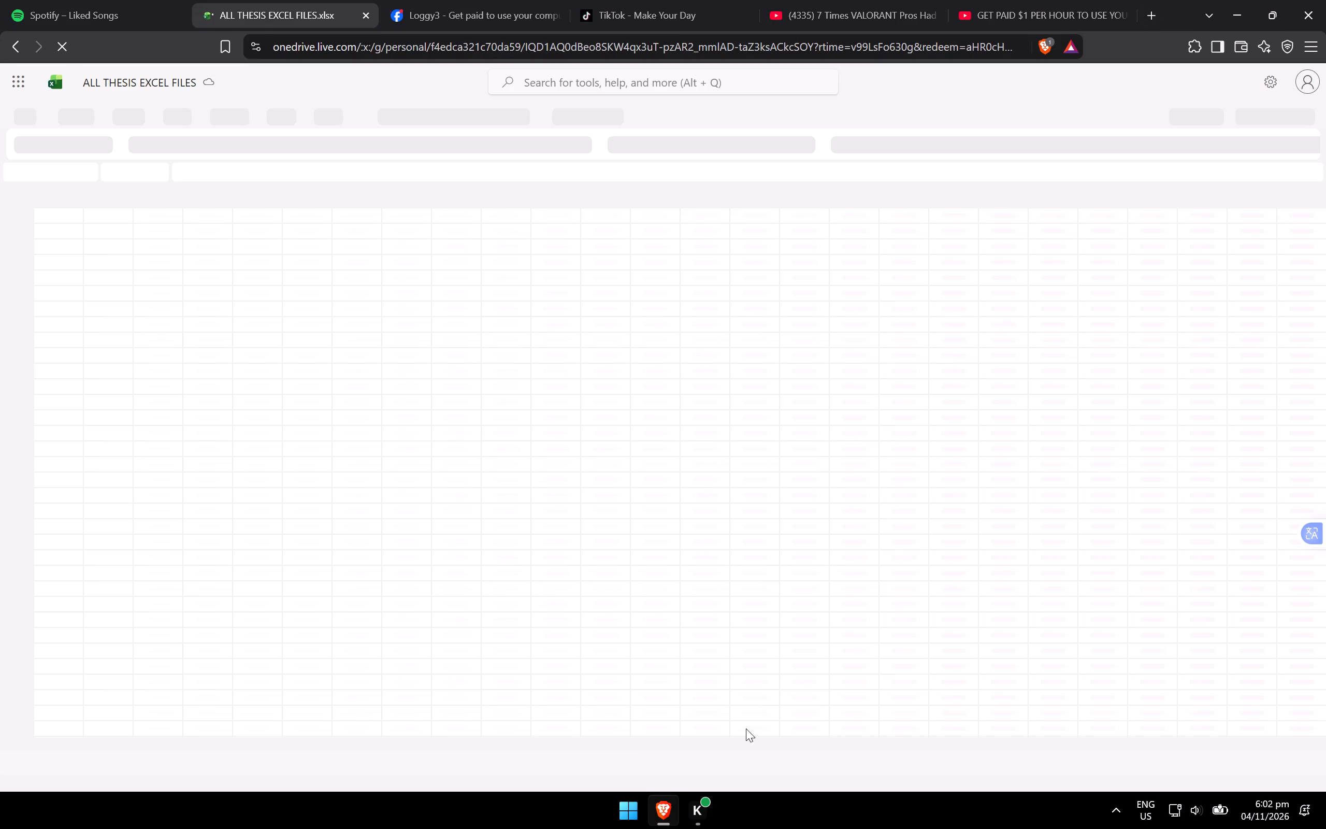
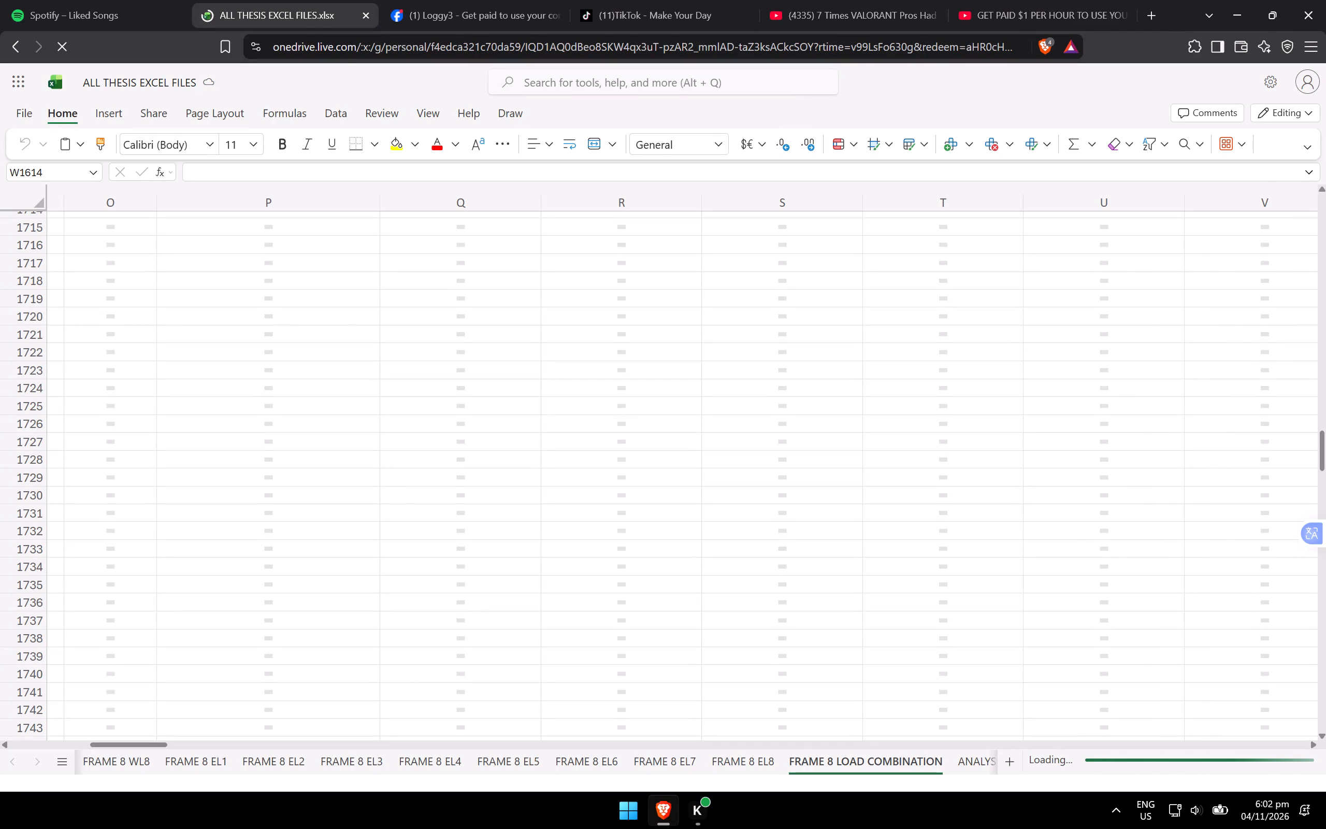
Close the Facebook, TikTok and both YouTube tabs, keeping only Spotify and the ALL THESIS EXCEL FILES workbook open.
left_click(554, 16)
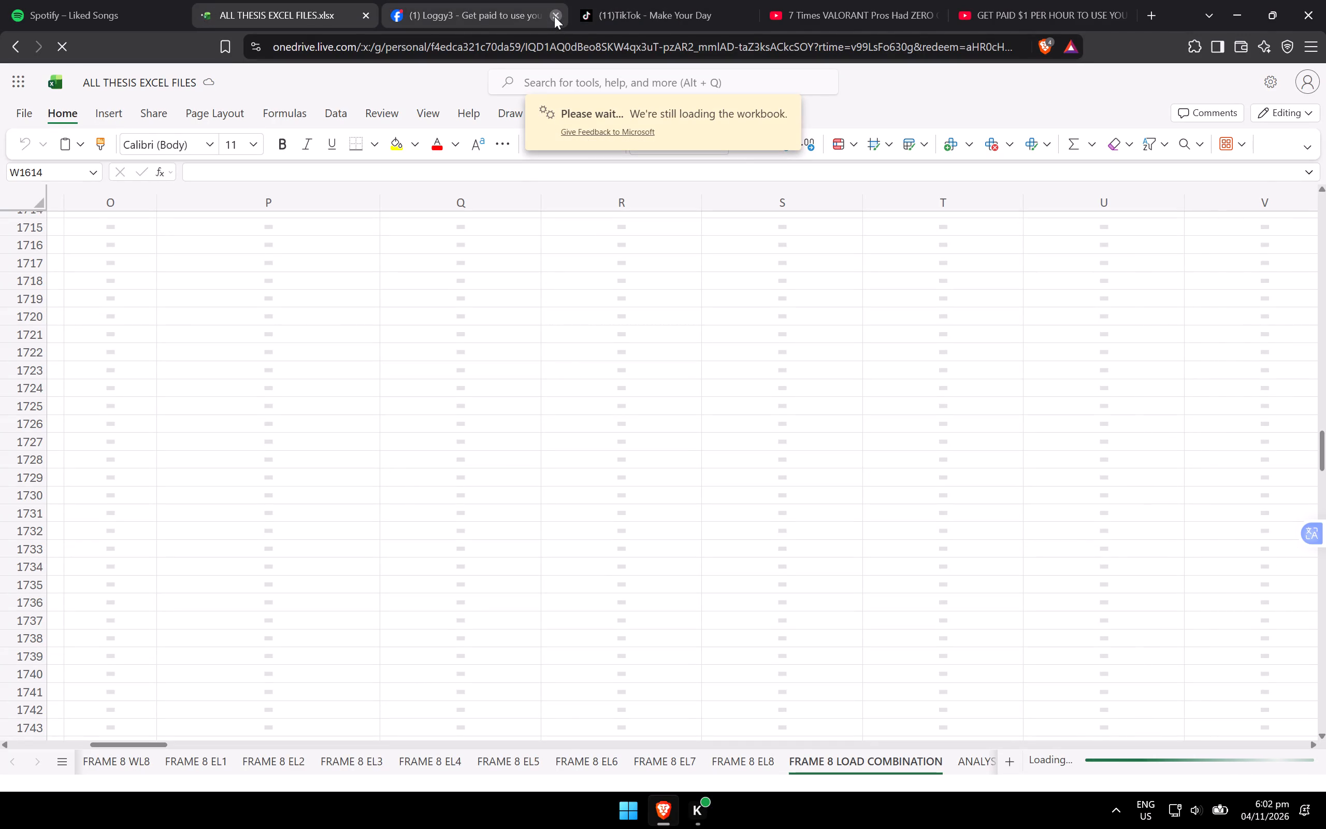
left_click(554, 16)
left_click(554, 16)
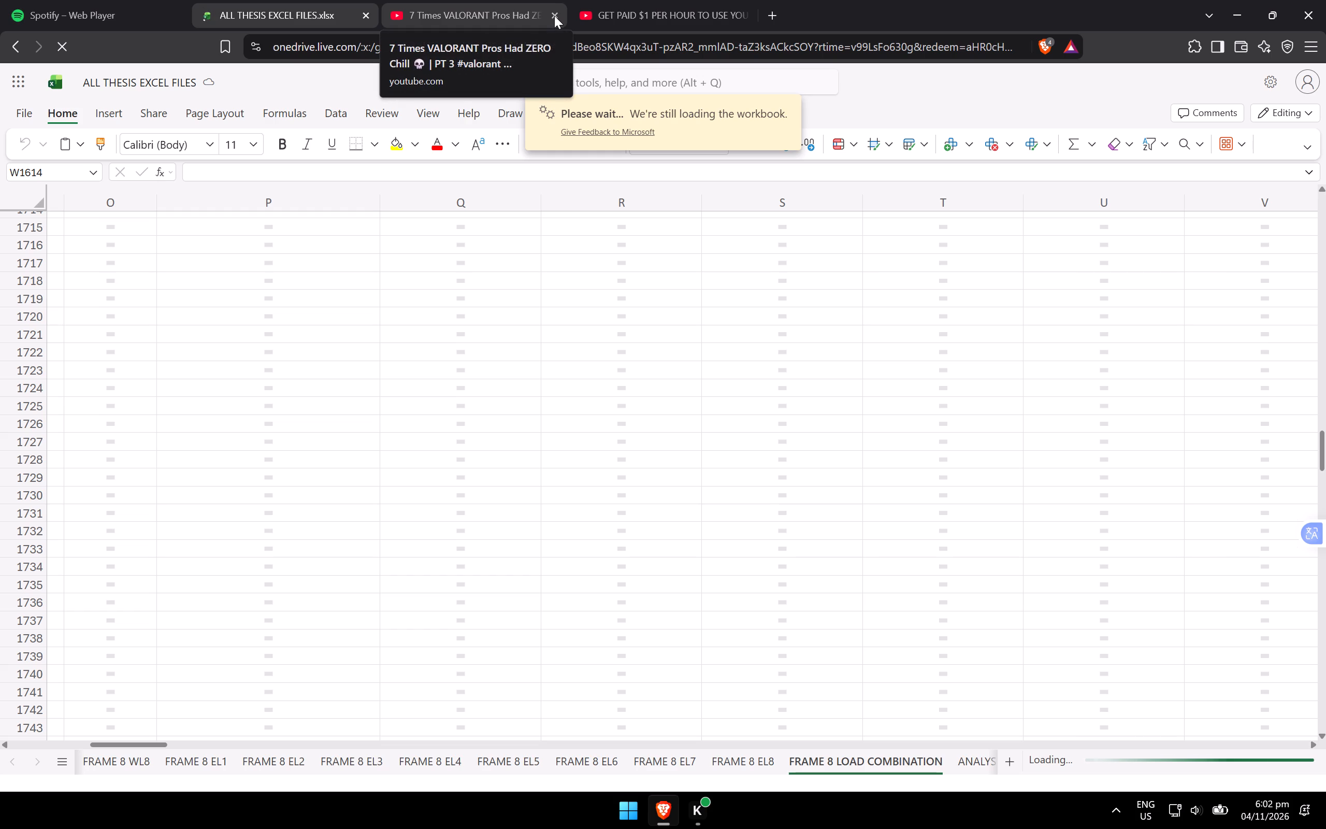
left_click(554, 16)
left_click(554, 16)
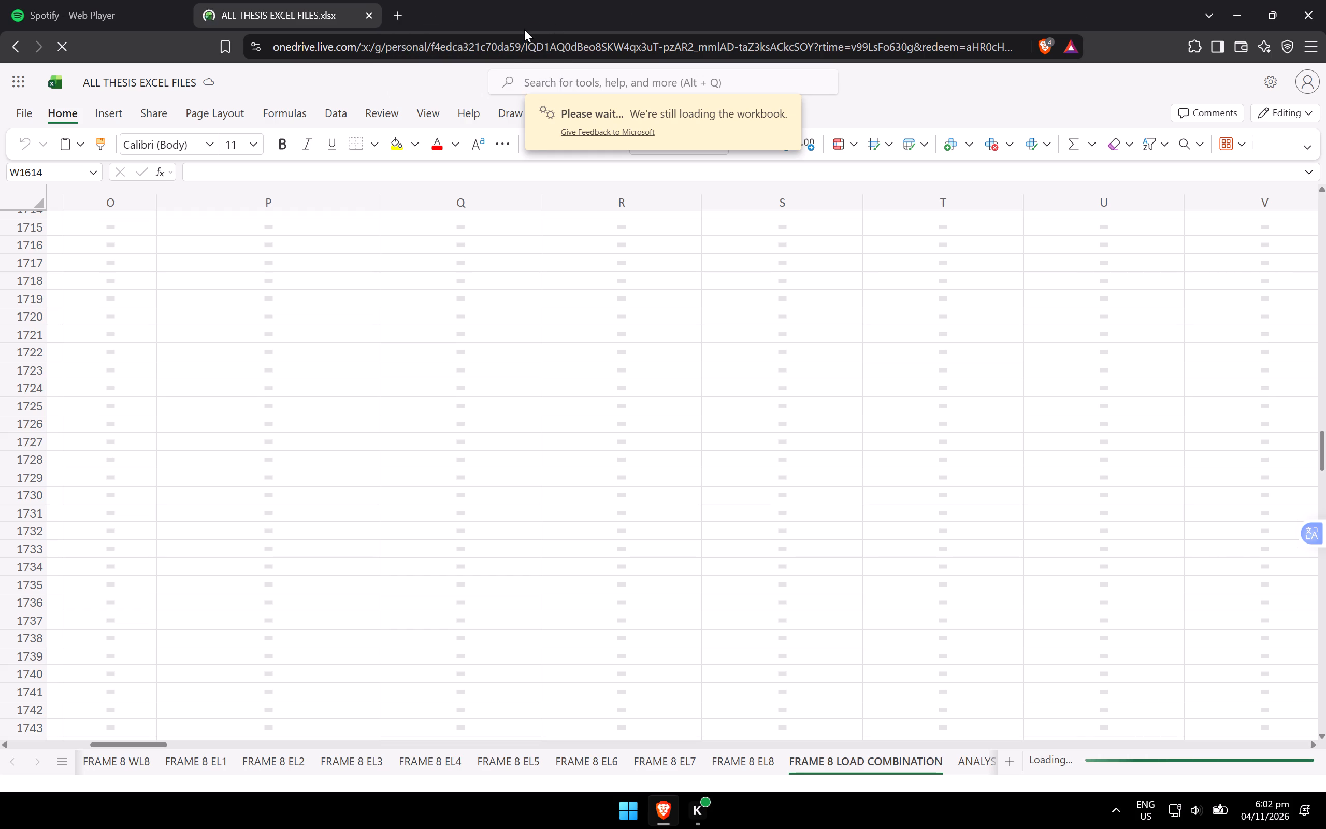
Open YouTube in a new browser tab and play the My Mix playlist.
left_click(393, 16)
type("you")
key("Return")
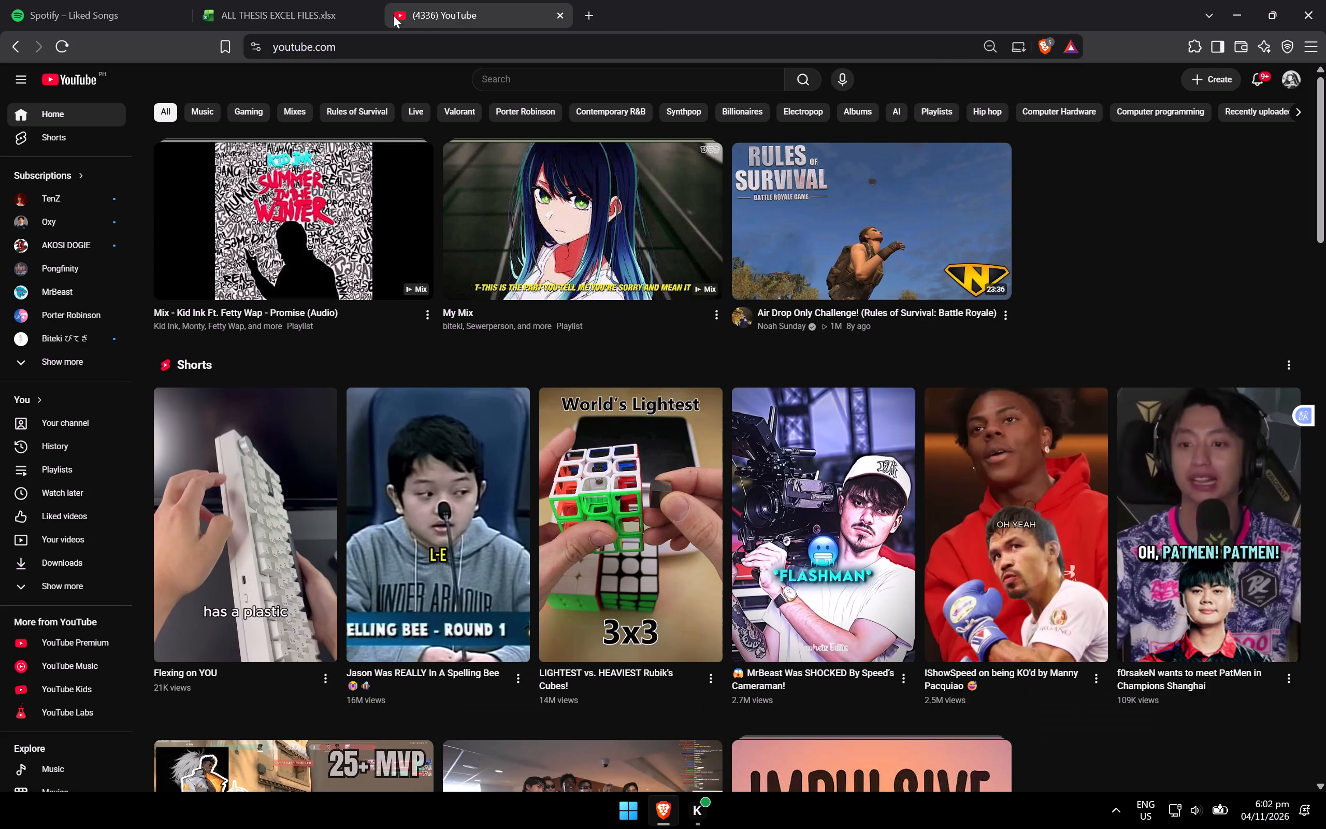
left_click(595, 202)
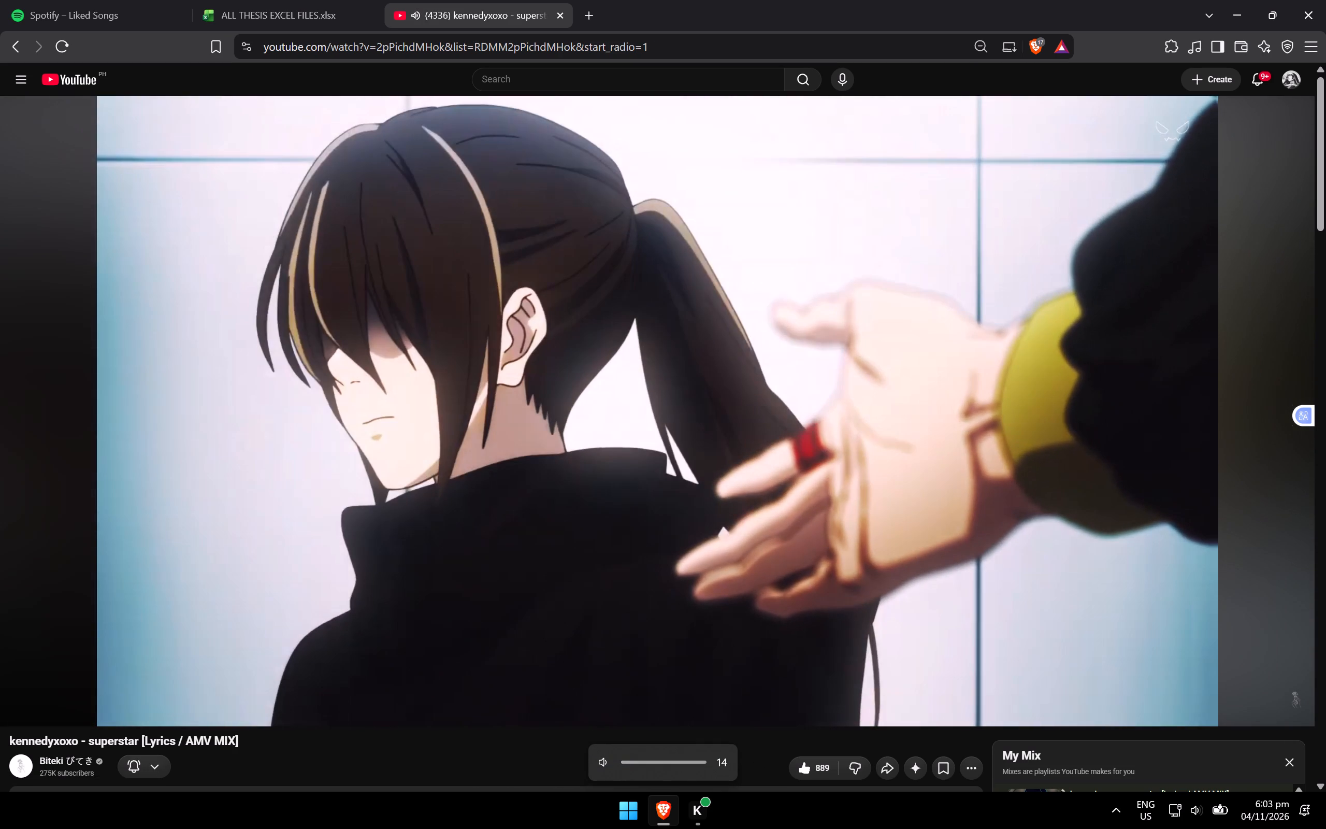
Return to the browser tab with the ALL THESIS EXCEL FILES workbook.
left_click(265, 0)
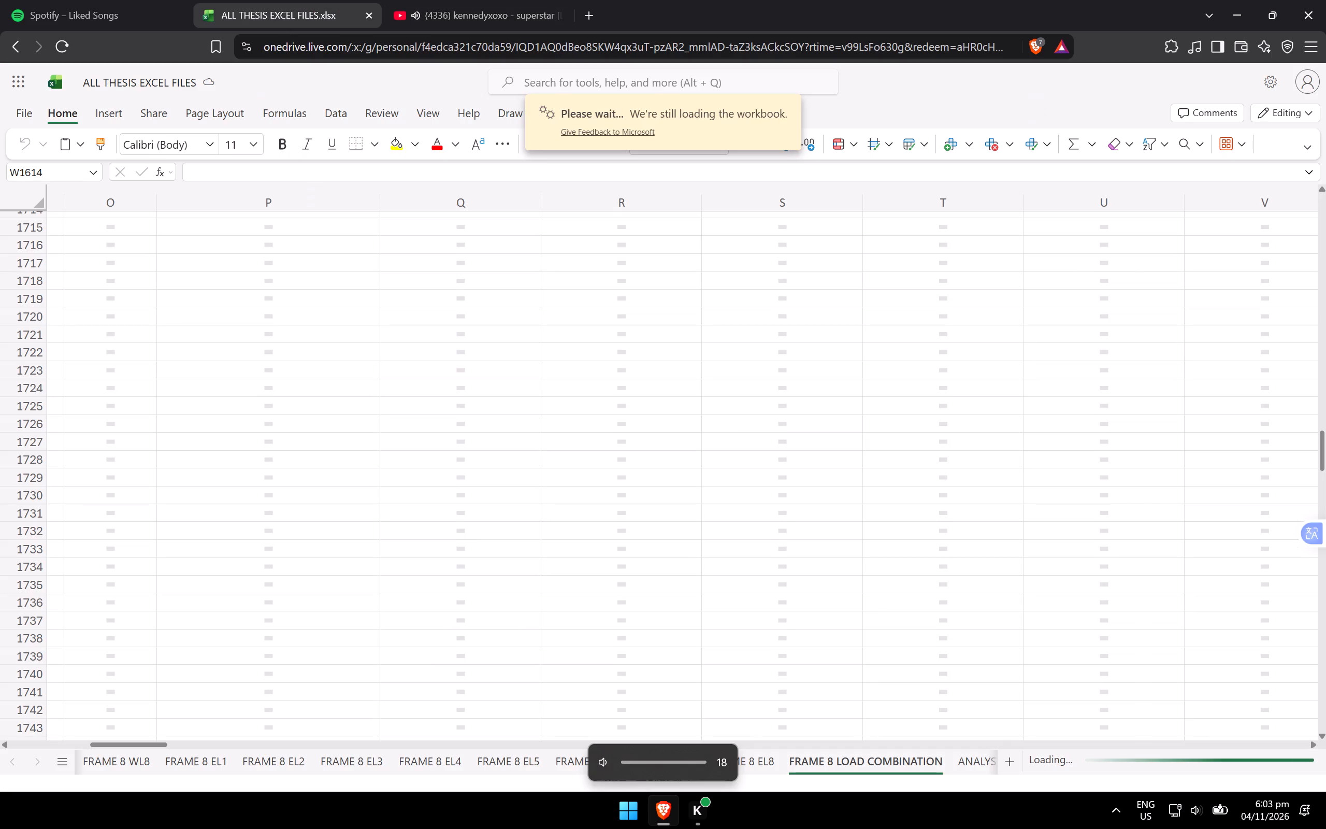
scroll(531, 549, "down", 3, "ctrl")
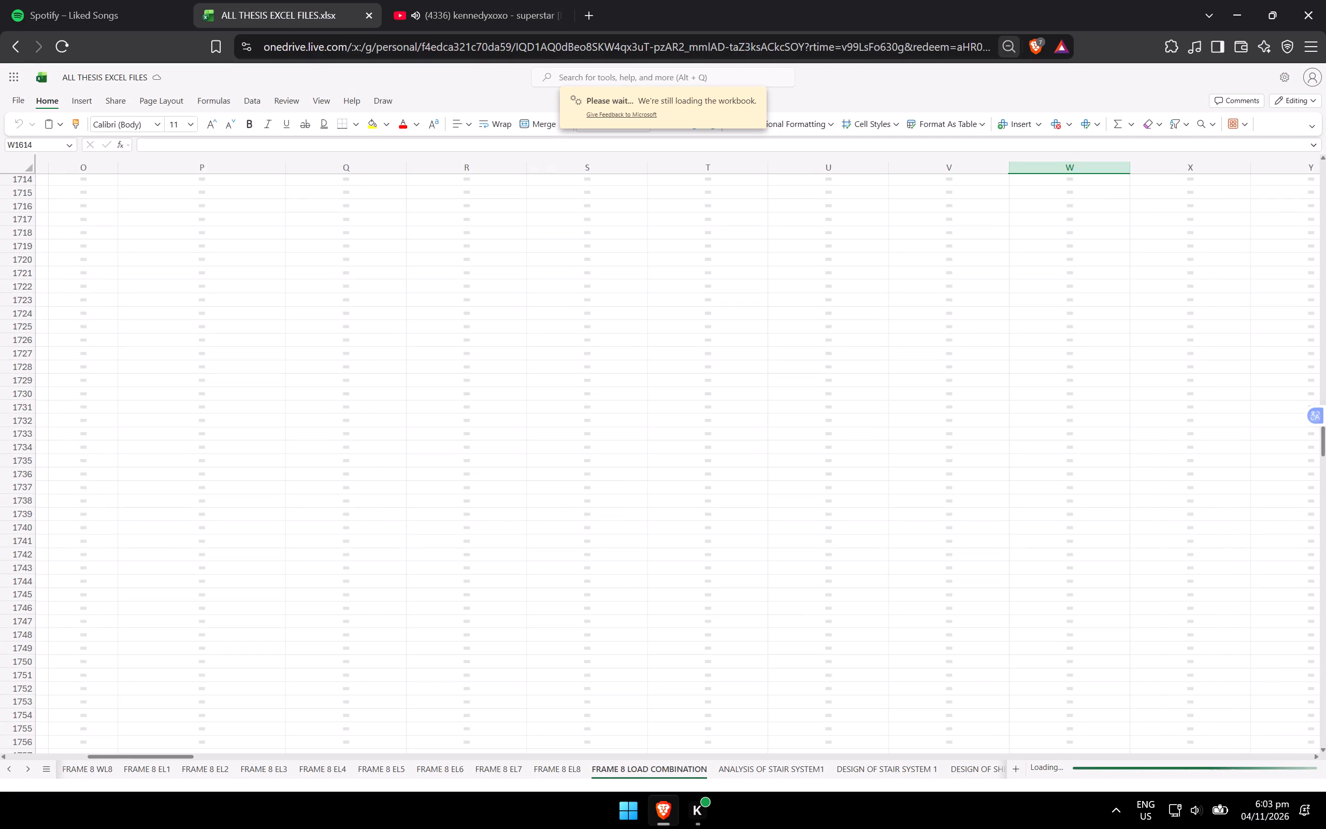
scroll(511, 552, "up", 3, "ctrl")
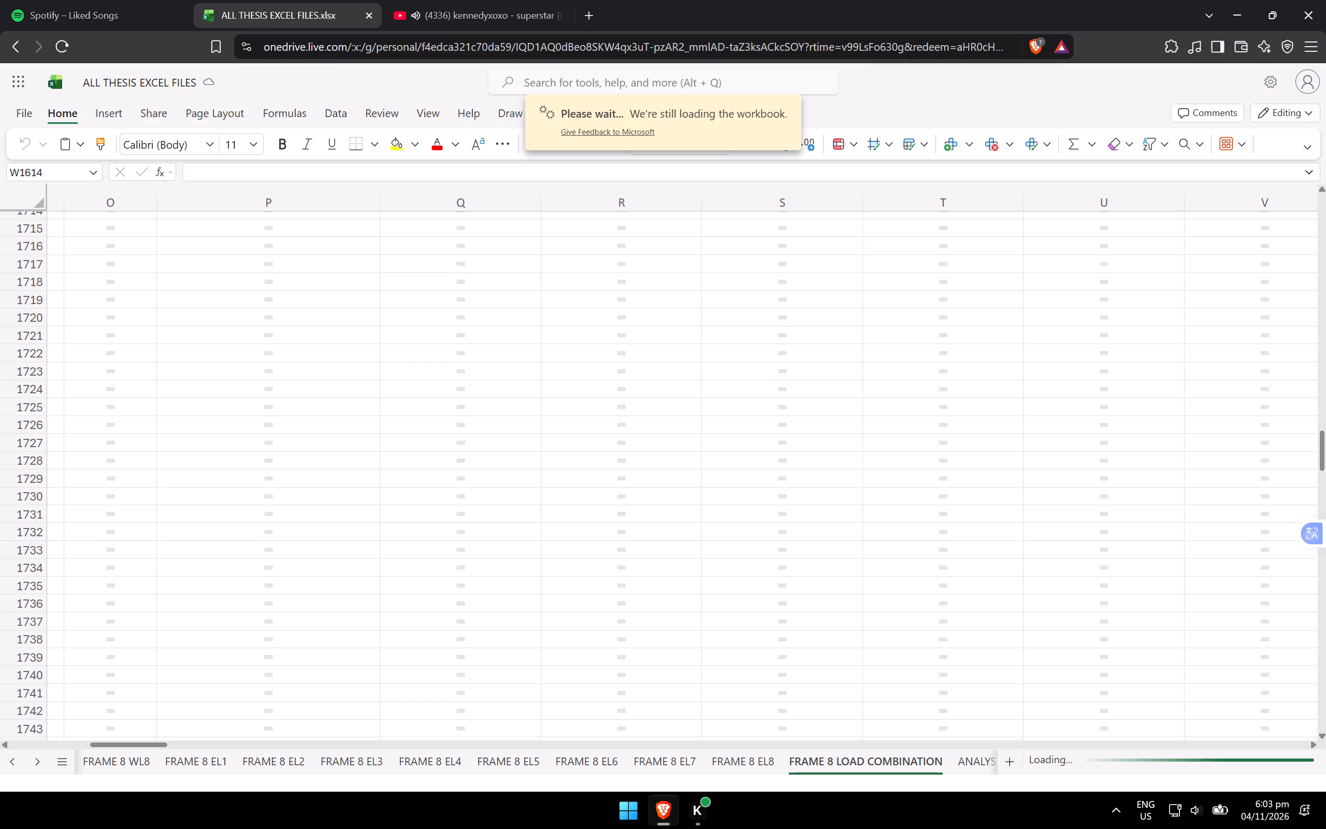
Open the recent file mdm123 frame 8-11 [OFFICIAL] in WPS Spreadsheets.
left_click(627, 808)
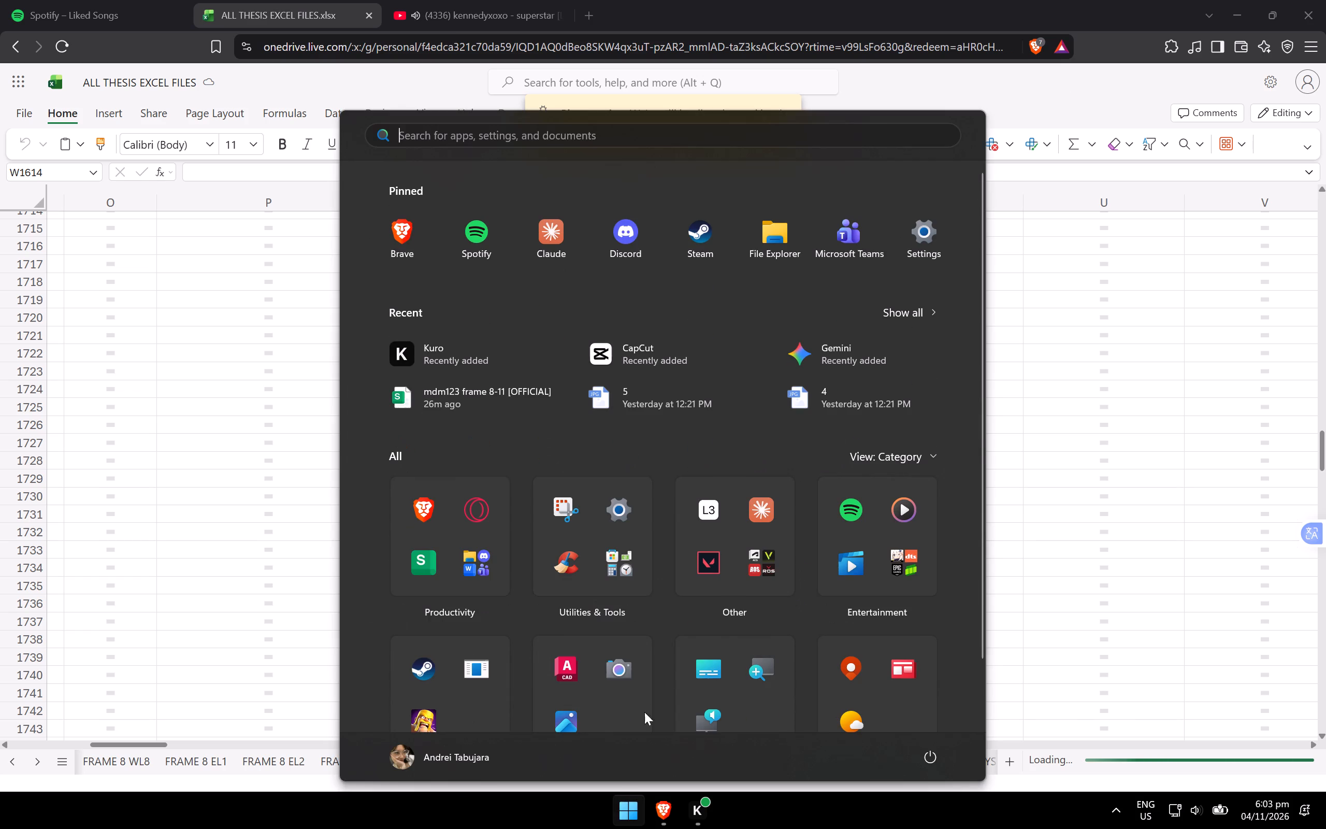
left_click(500, 389)
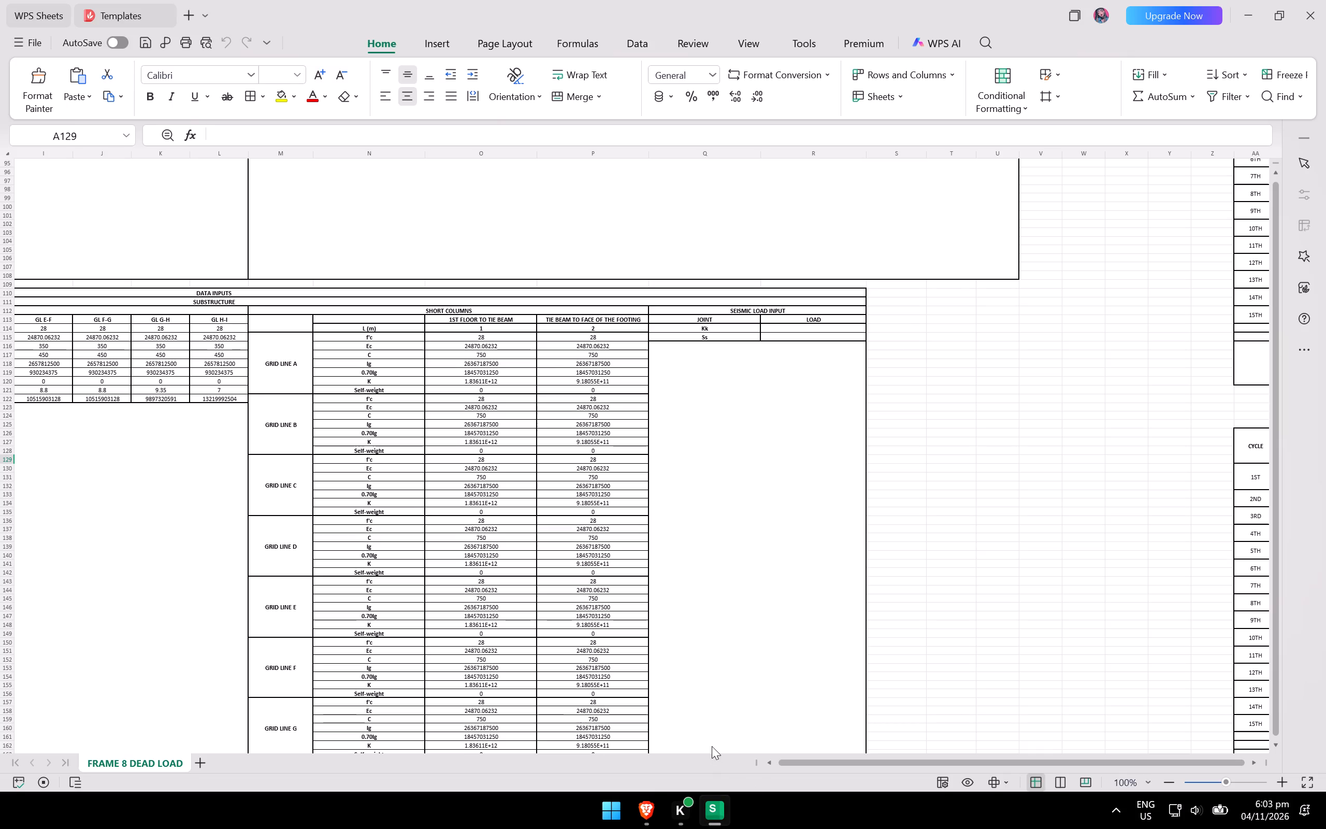
Switch back to the Brave browser showing the ALL THESIS EXCEL FILES workbook.
left_click(647, 809)
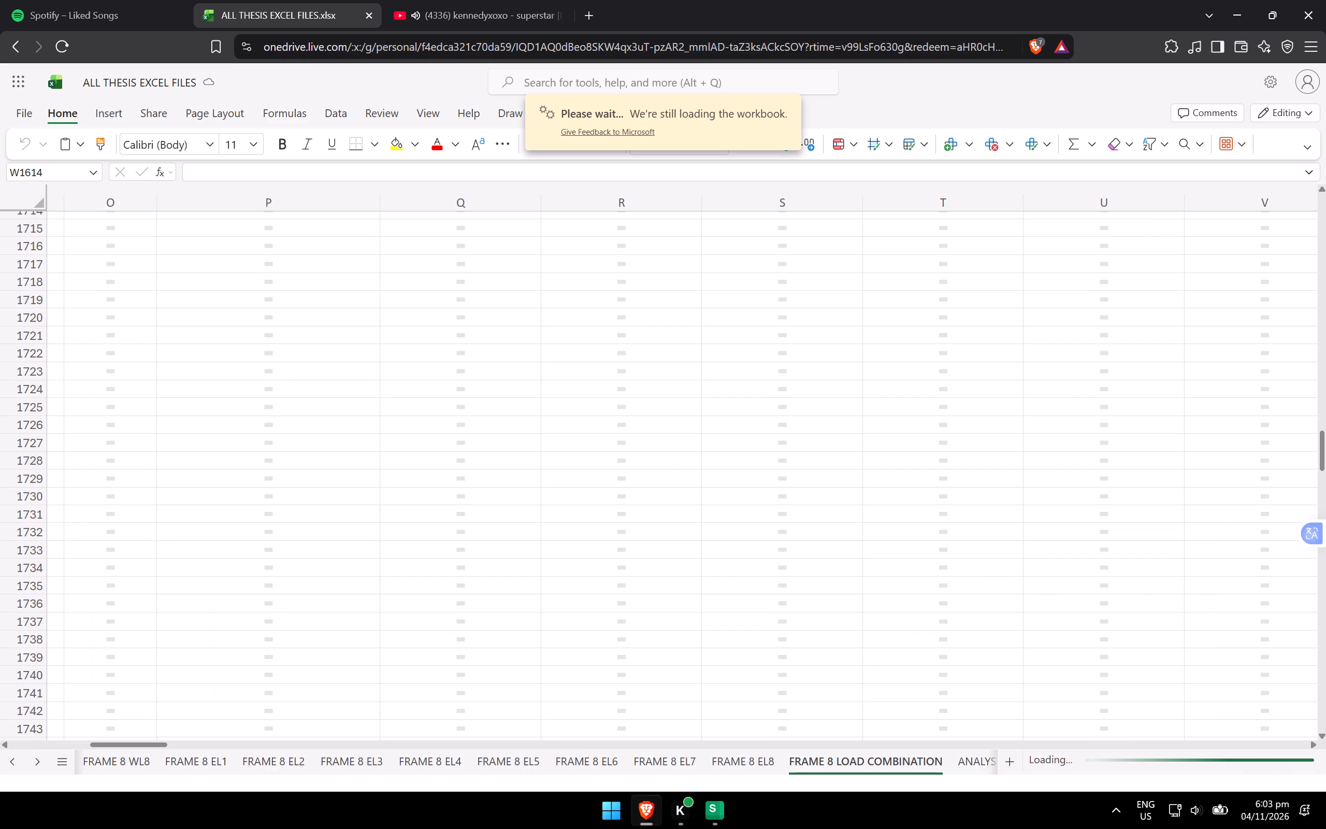
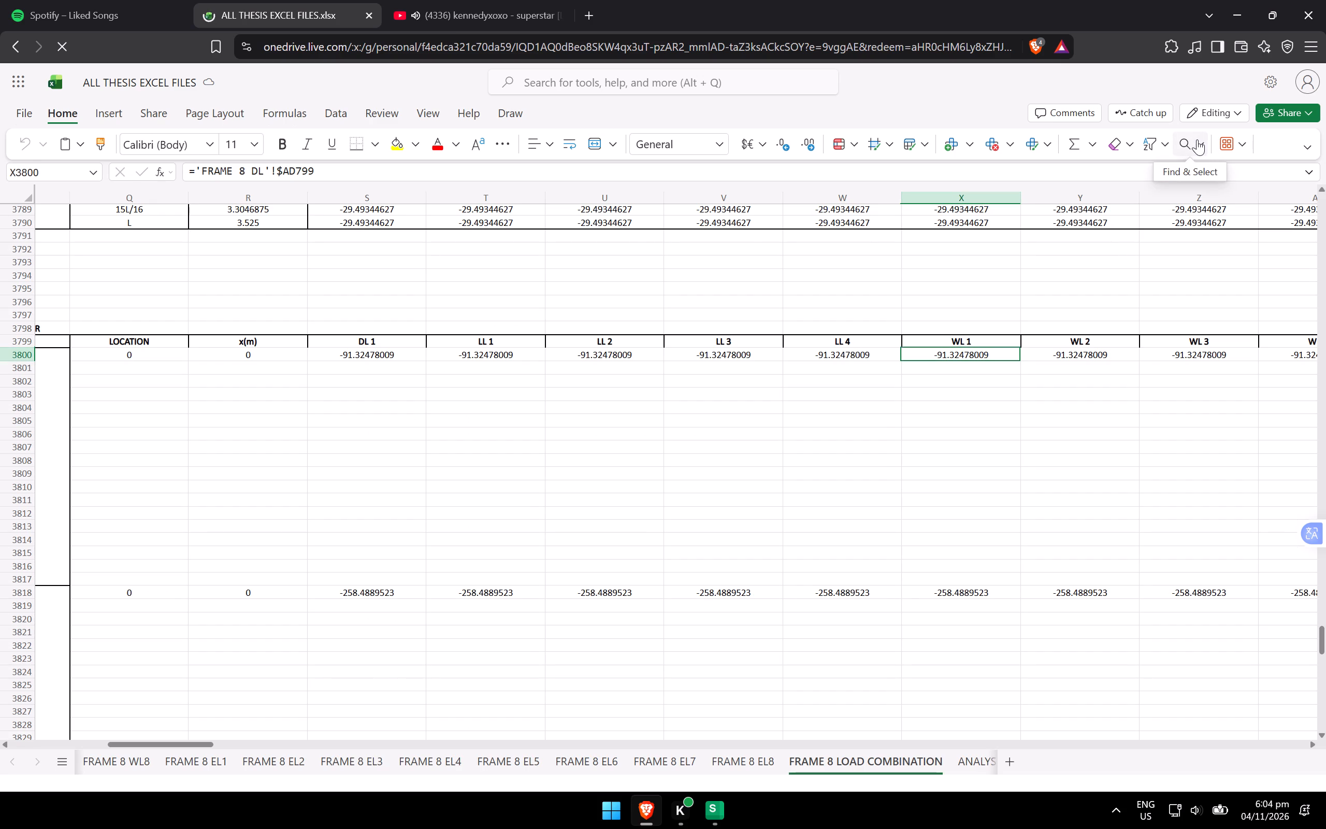
Try to open the formula in cell X3800, under WL 1 on the FRAME 8 LOAD COMBINATION sheet, for editing.
double_click(980, 358)
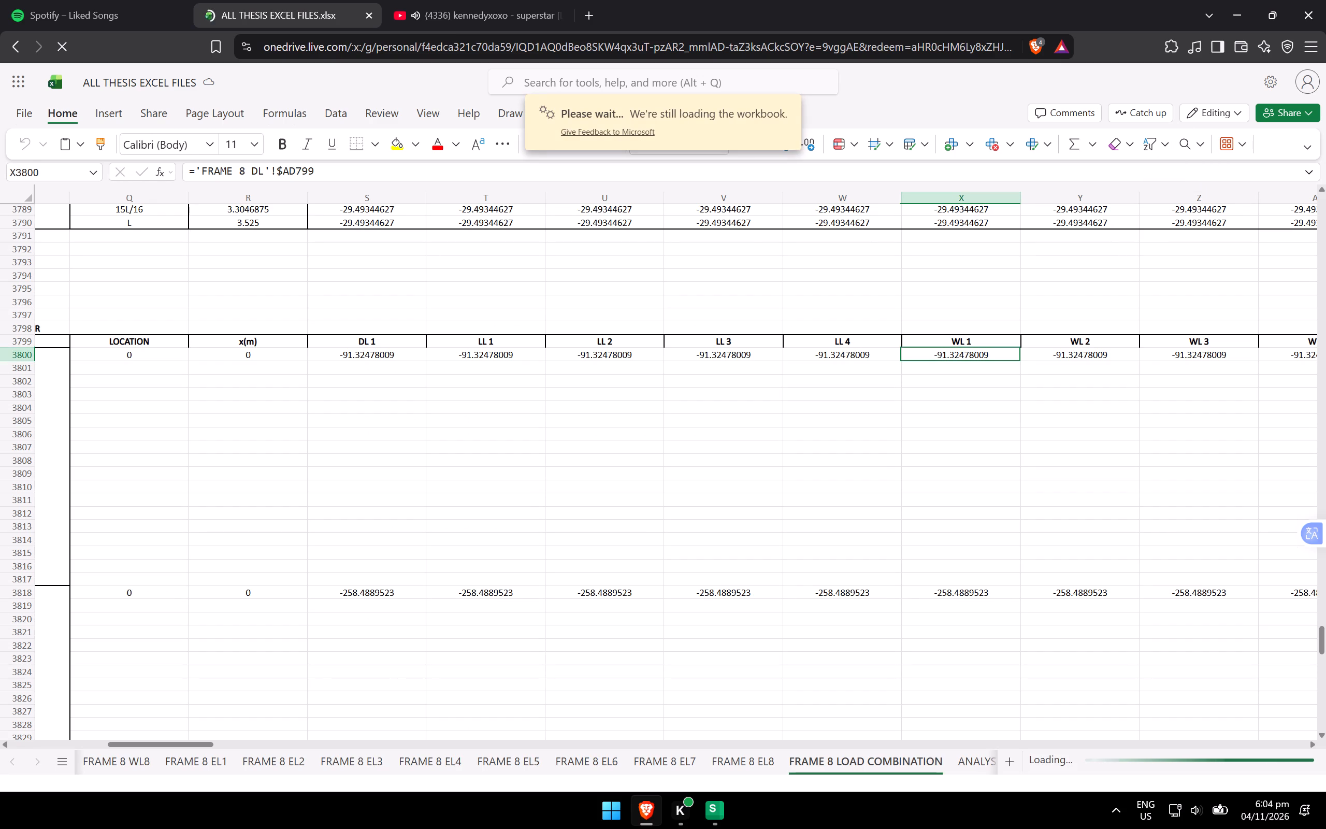
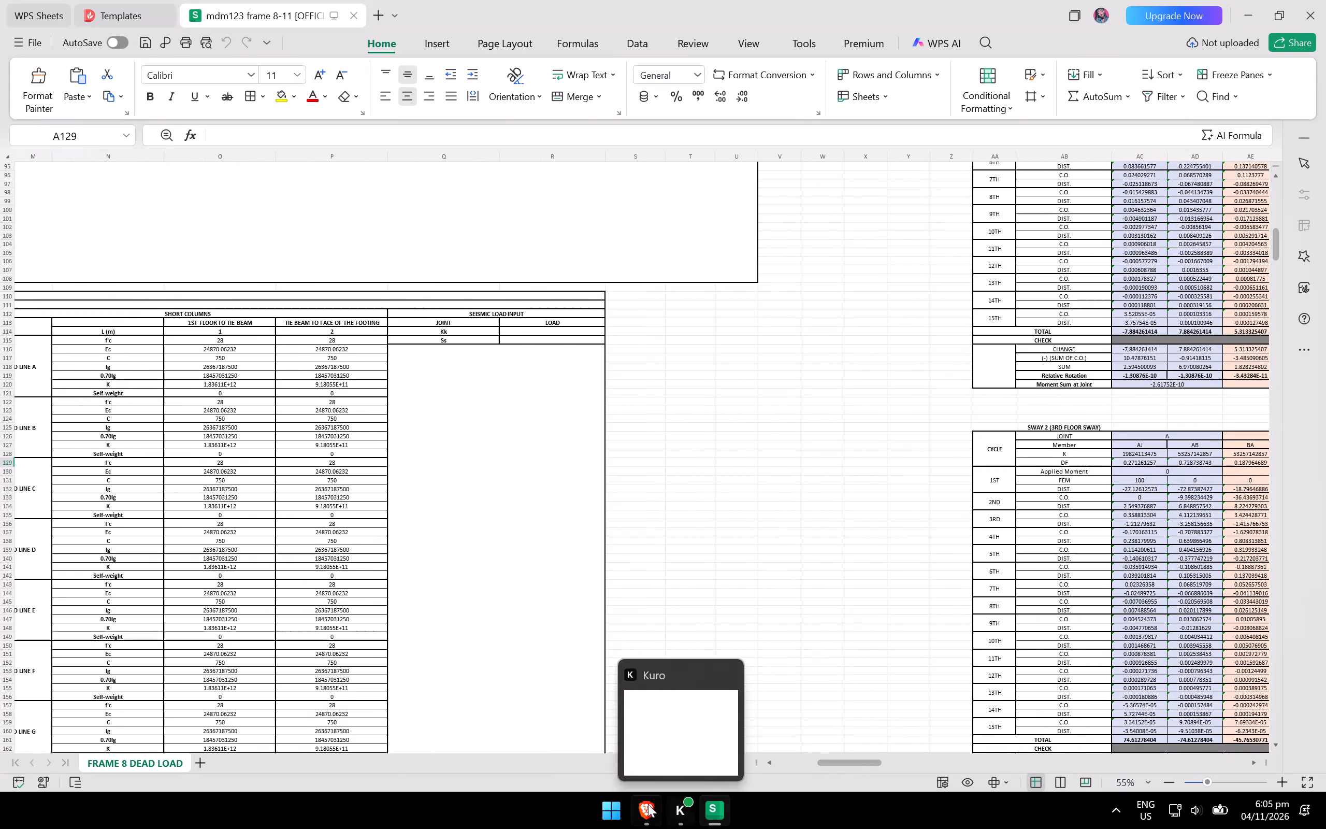
Switch to the online ALL THESIS EXCEL FILES workbook in the Brave browser.
left_click(651, 810)
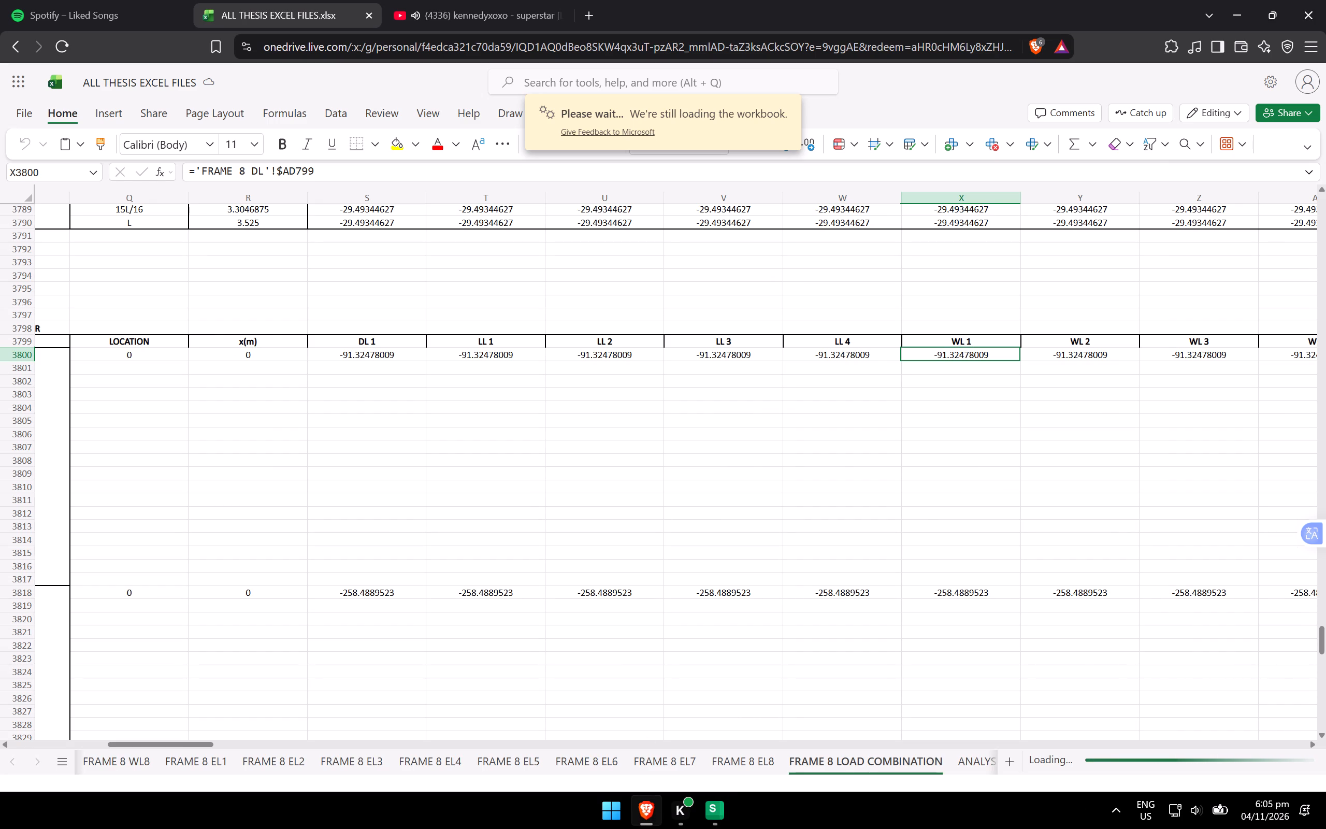
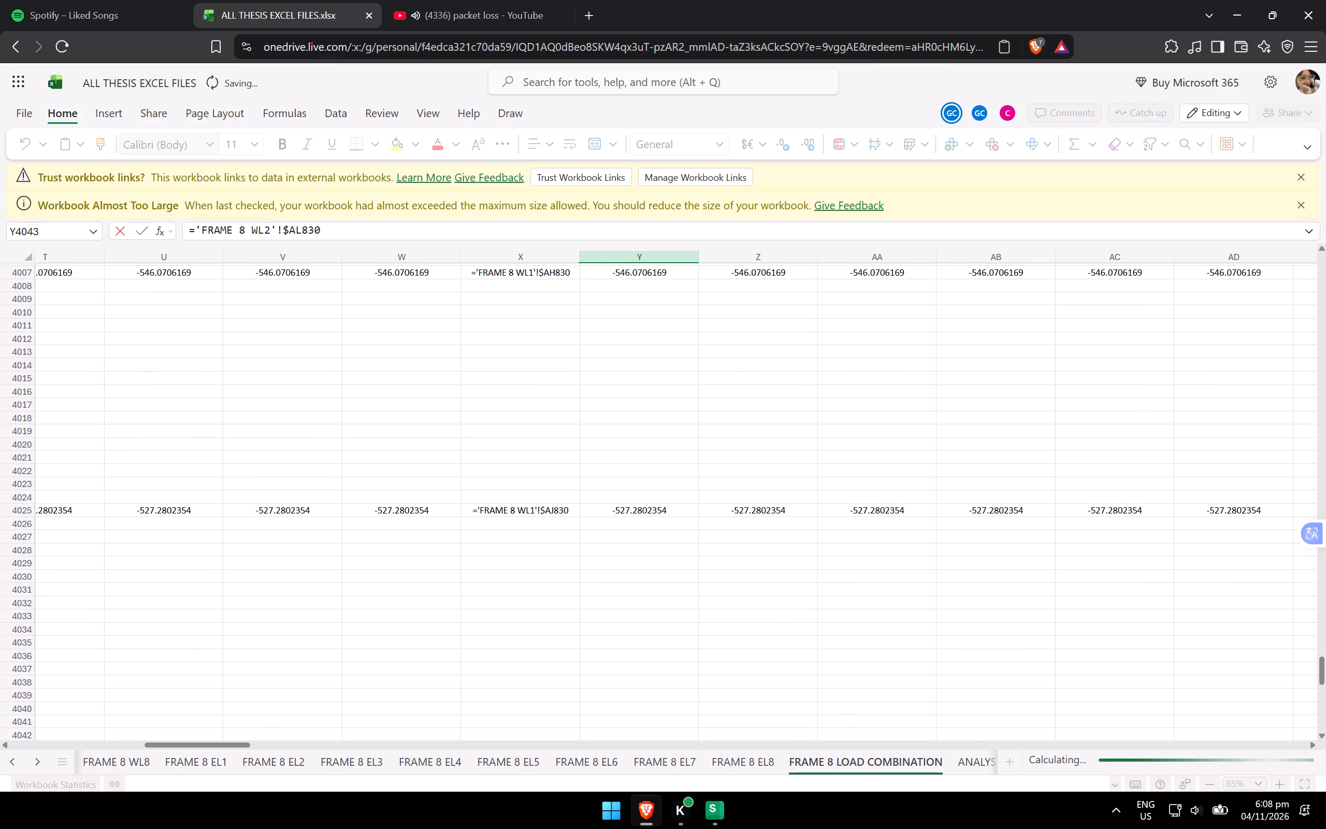
double_click(648, 512)
left_click_drag(632, 508, 642, 509)
key("ctrl+v")
Change the WL 2 formulas to ='FRAME 8 WL2'!$AH830 in Y4007 and ='FRAME 8 WL2'!$AF830 in Y3989.
scroll(625, 578, "up", 3)
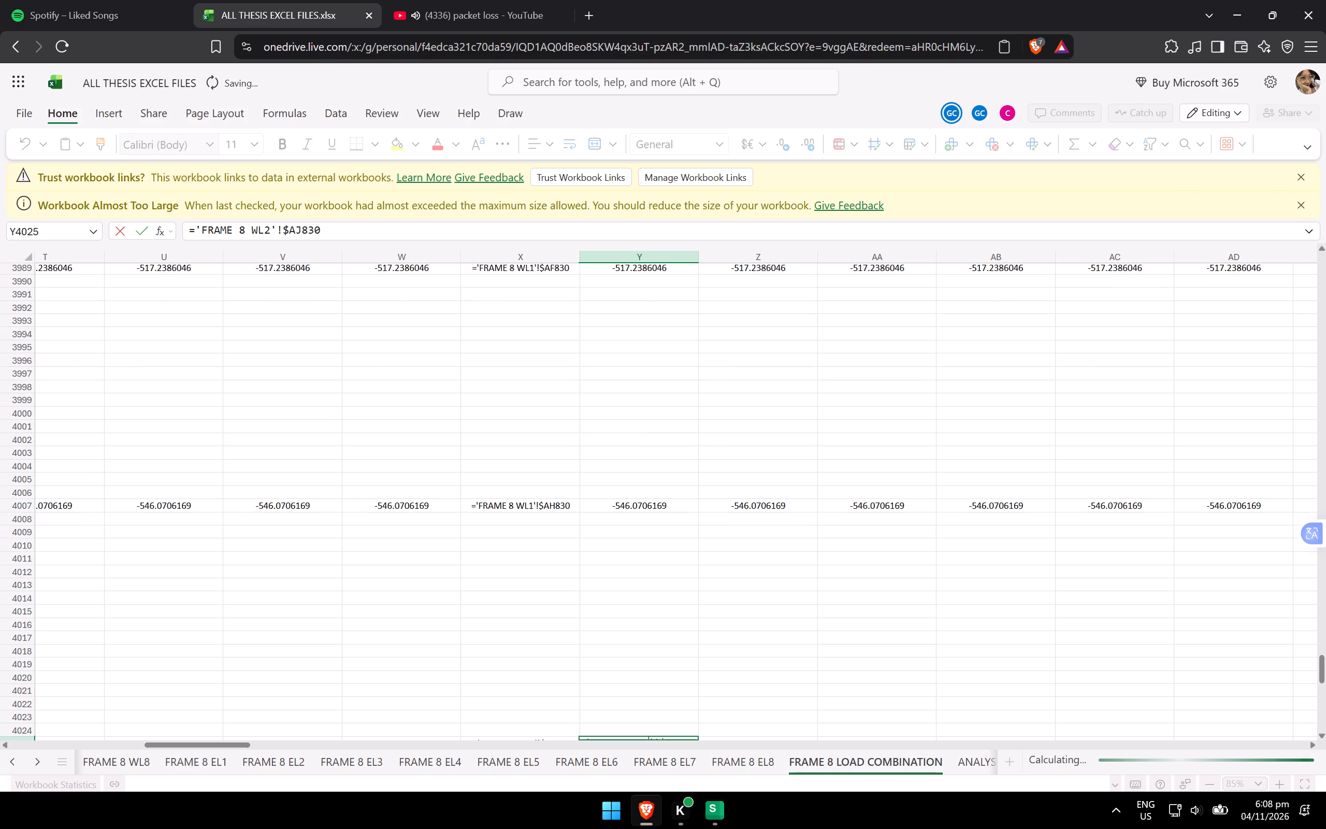
double_click(646, 508)
left_click_drag(635, 505, 643, 506)
key("ctrl+v")
scroll(638, 588, "up", 3, "ctrl")
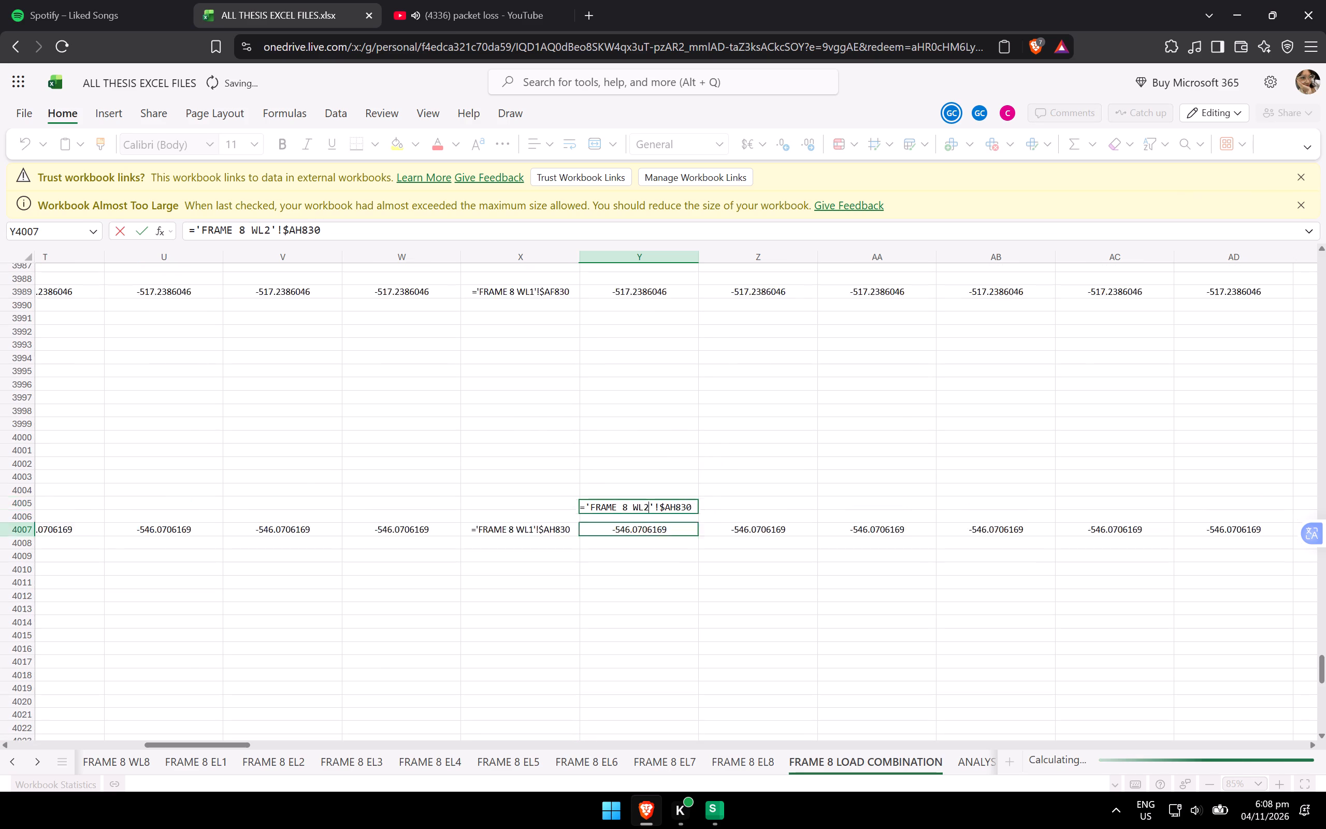
double_click(645, 422)
left_click_drag(634, 425, 643, 431)
key("ctrl+v")
Change the WL 2 formula in Y3971 to ='FRAME 8 WL2'!$AD830.
scroll(642, 518, "up", 3)
double_click(646, 420)
left_click_drag(634, 422, 641, 423)
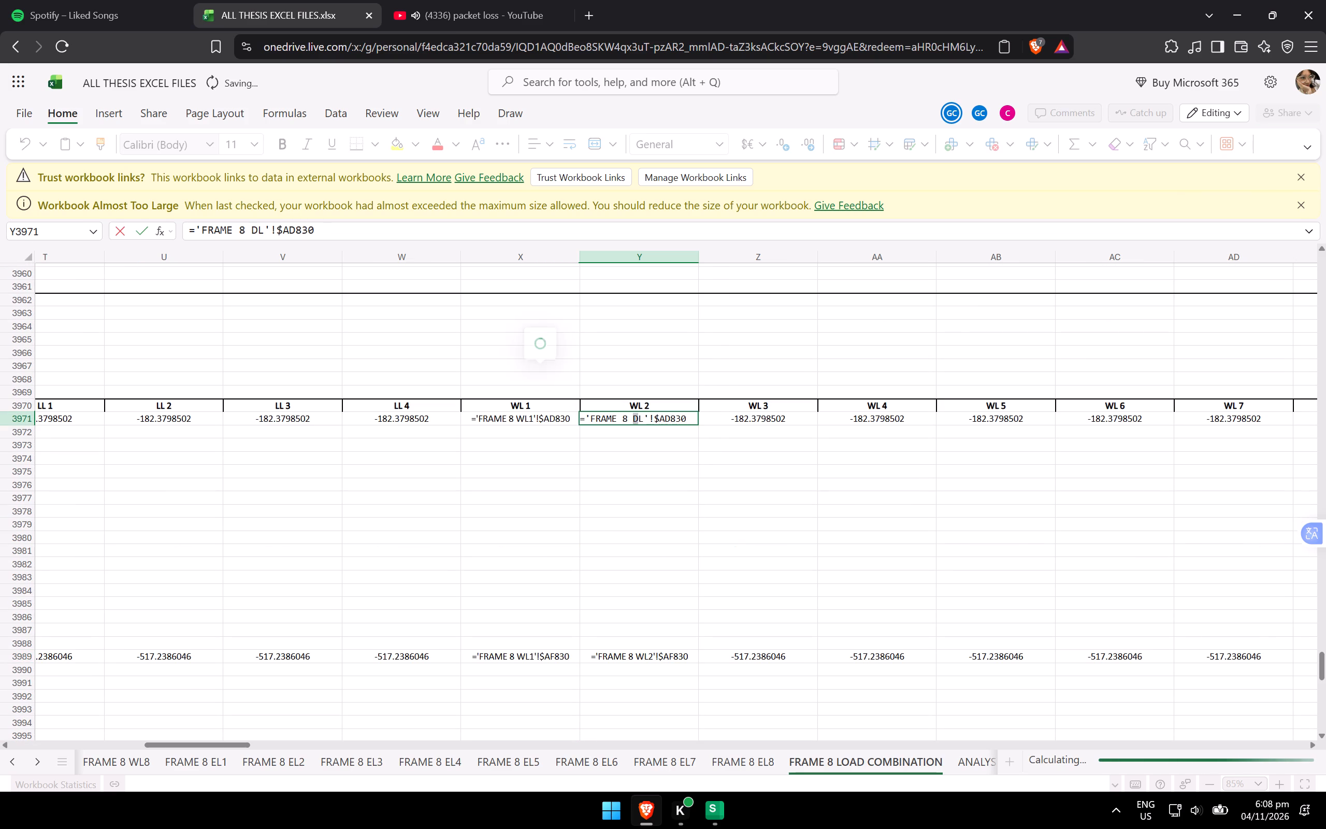
left_click_drag(641, 423, 643, 427)
key("ctrl+v")
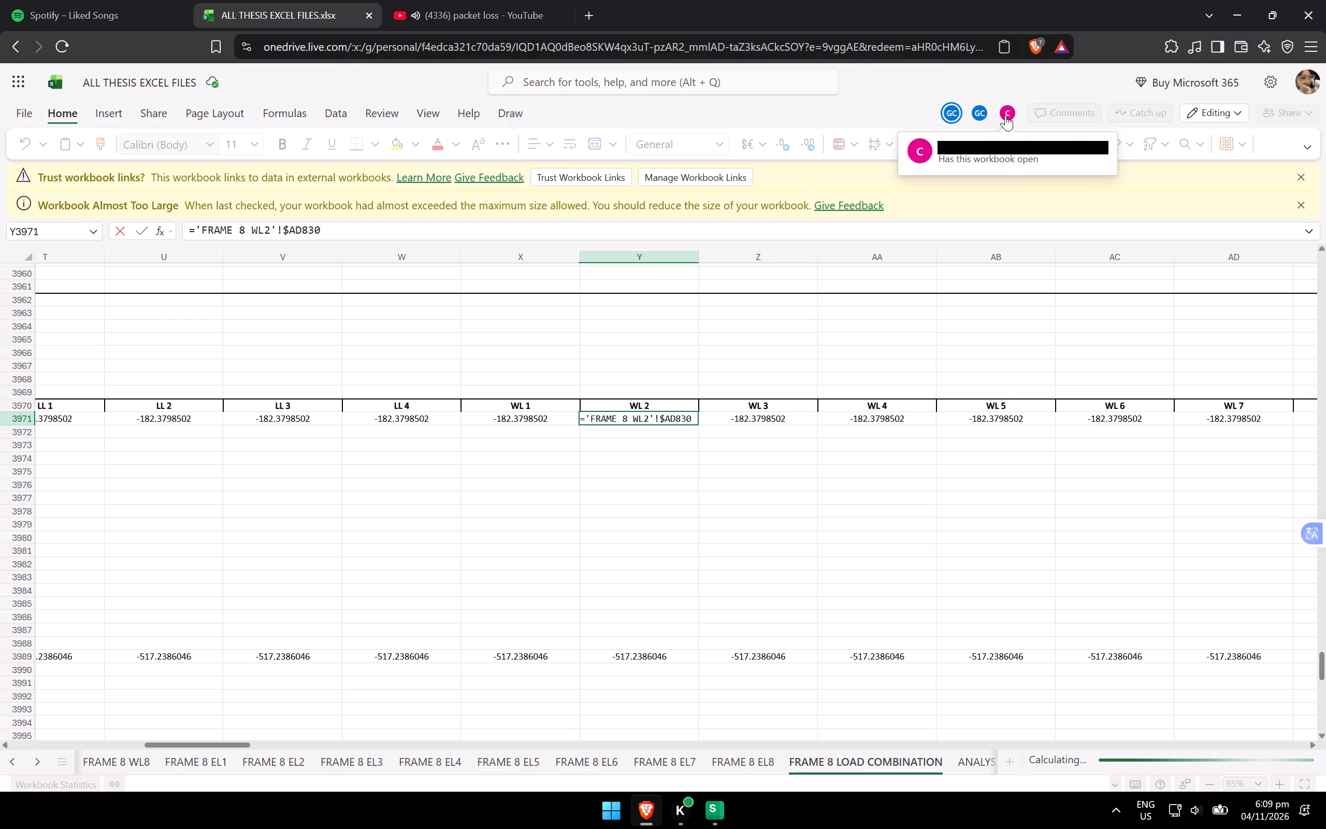
Change the WL 2 formulas to ='FRAME 8 WL2'!$AT799 in Y3944 and ='FRAME 8 WL2'!$AR799 in Y3926.
scroll(762, 471, "up", 5)
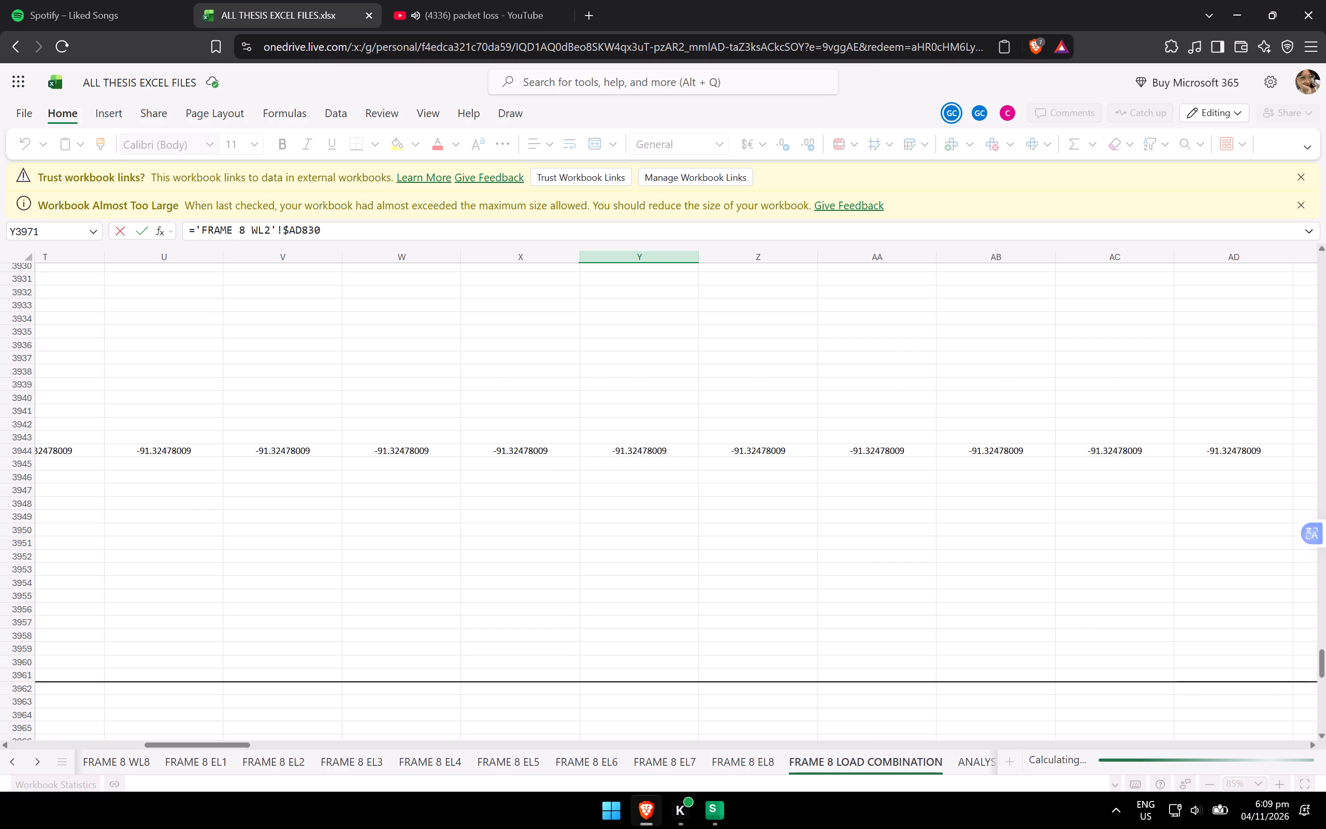
scroll(647, 469, "down", 2)
scroll(635, 480, "up", 2)
double_click(643, 451)
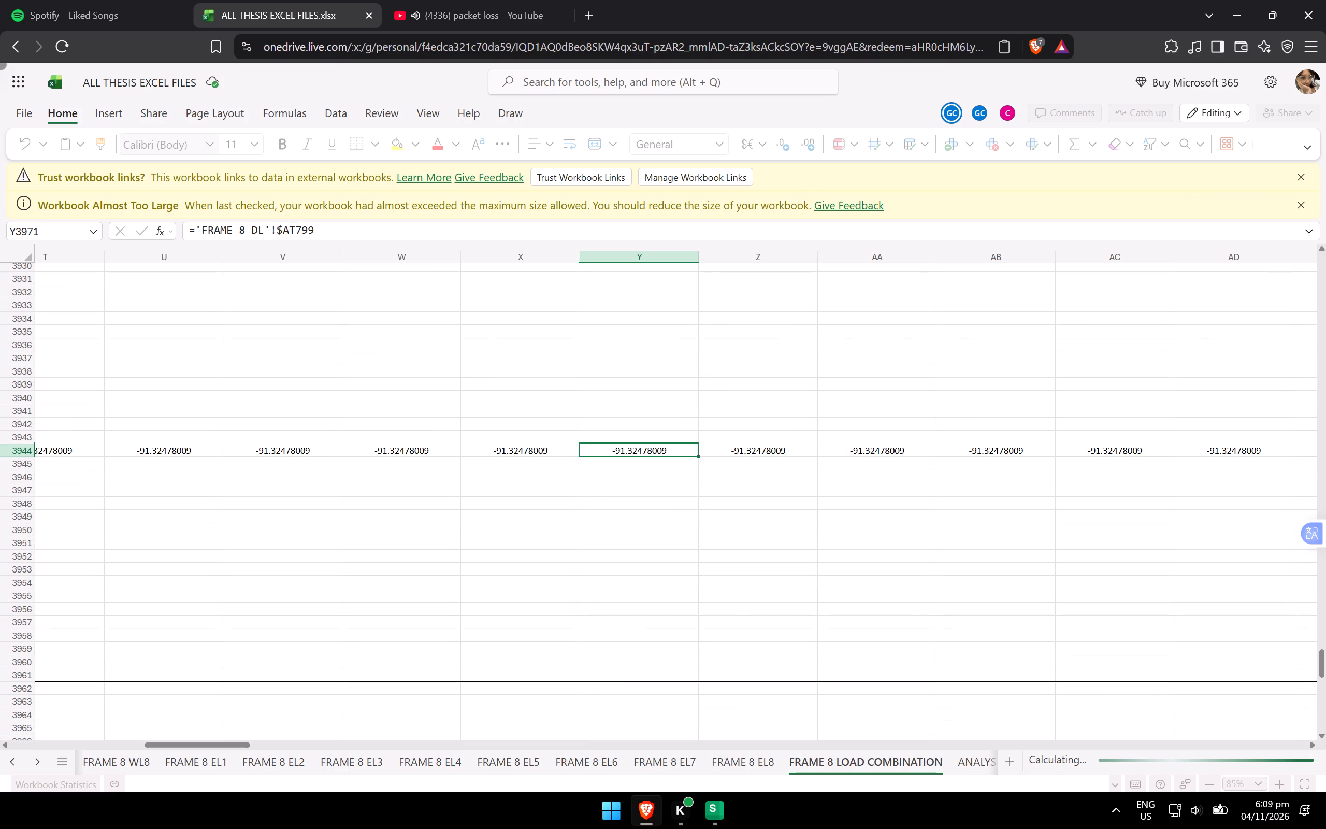
left_click_drag(632, 448, 643, 451)
key("ctrl+v")
scroll(660, 547, "up", 3)
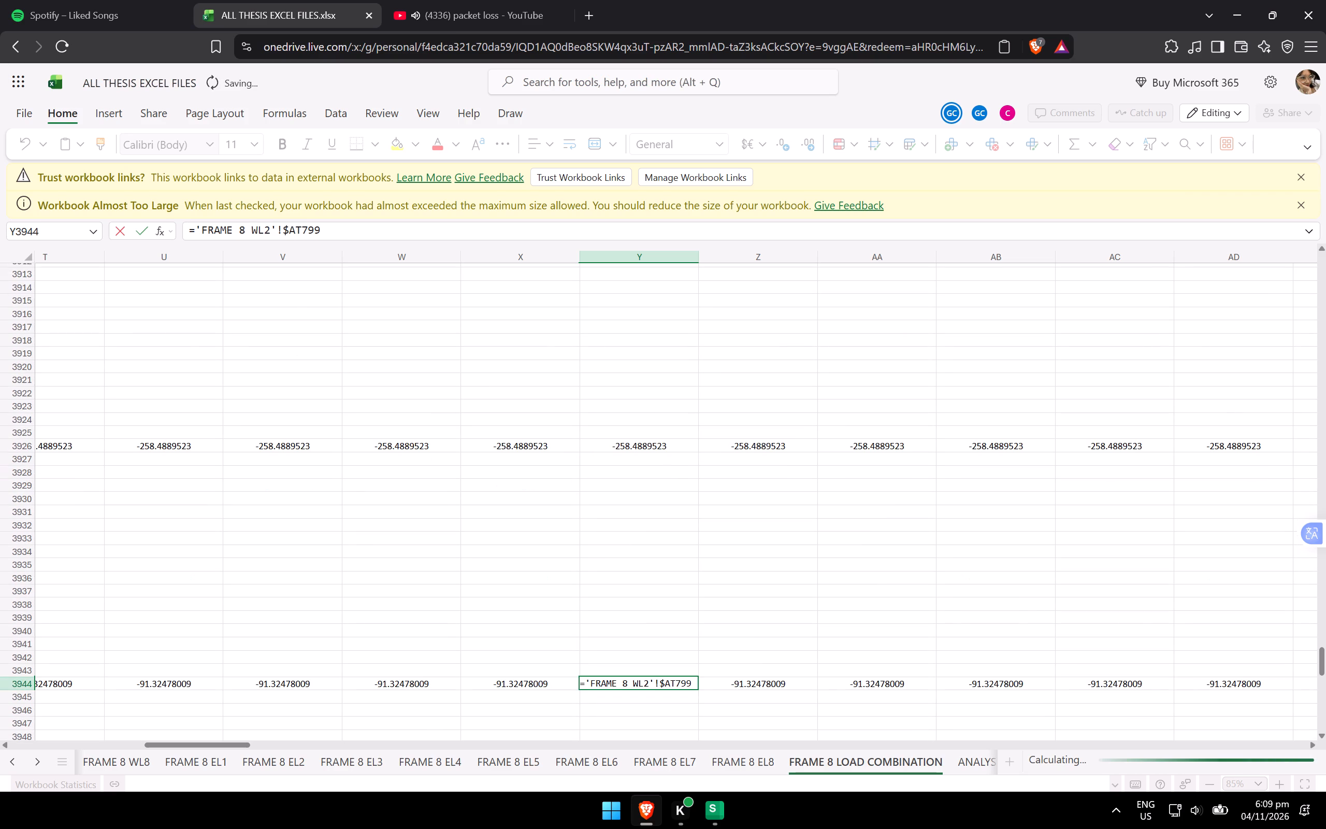
double_click(649, 444)
left_click_drag(636, 446, 643, 450)
left_click_drag(634, 445, 643, 447)
key("ctrl+v")
Change the WL 2 formulas to ='FRAME 8 WL2'!$AP799 in Y3908 and ='FRAME 8 WL2'!$AN799 in Y3890.
scroll(656, 542, "up", 4)
double_click(644, 523)
left_click_drag(635, 520, 640, 520)
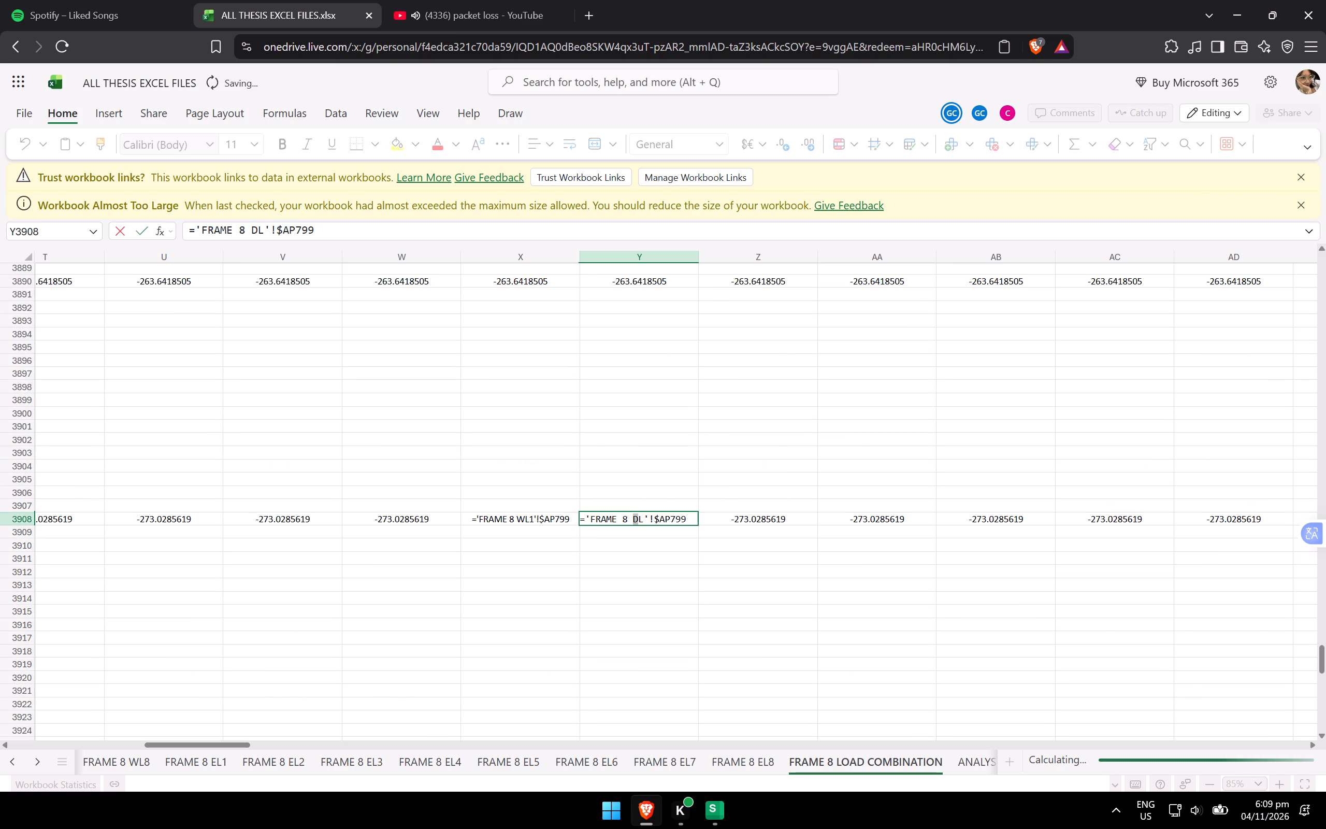
left_click_drag(640, 520, 642, 520)
key("ctrl+v")
scroll(647, 580, "up", 3)
double_click(643, 512)
left_click_drag(634, 512, 640, 513)
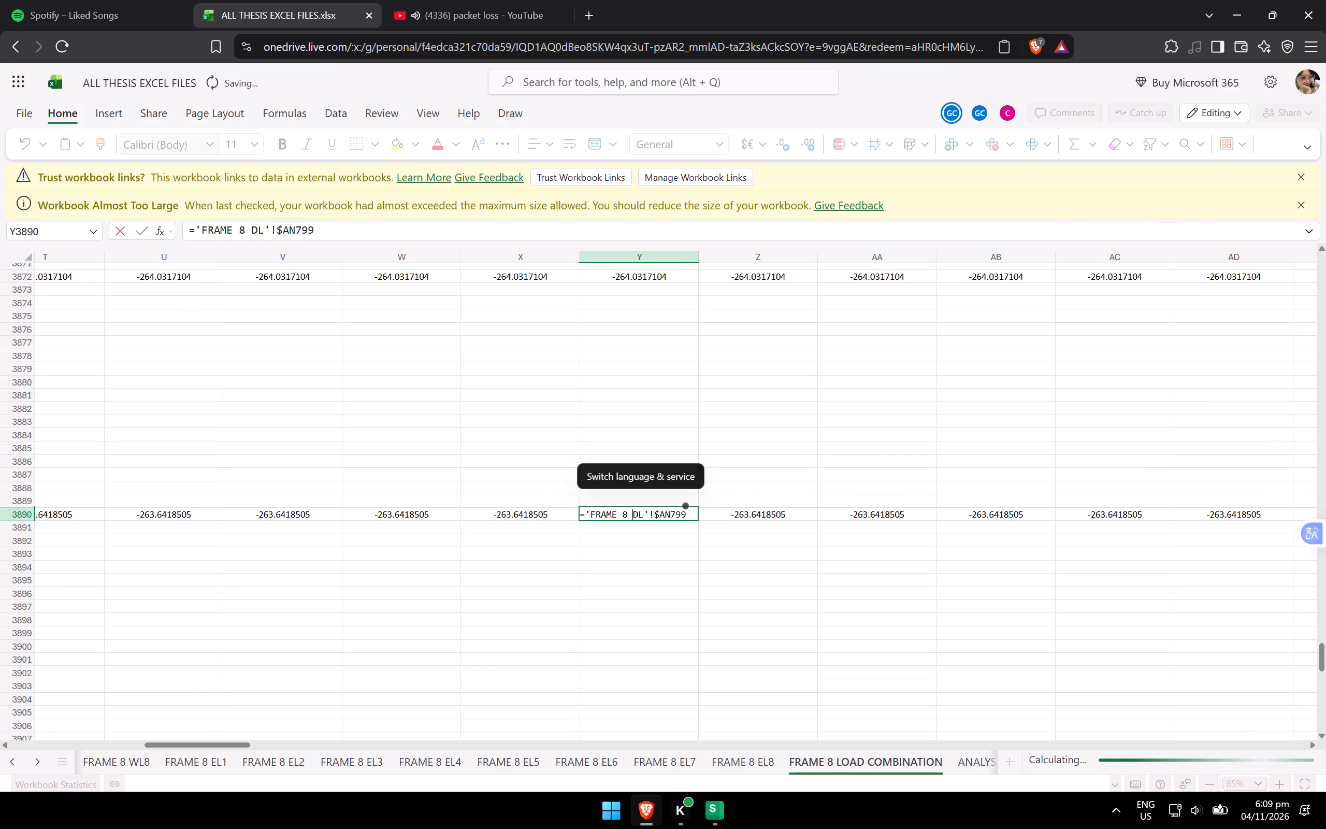
left_click_drag(640, 513, 645, 517)
key("ctrl+v")
Change the WL 2 formulas to ='FRAME 8 WL2'!$AL799 in Y3872 and ='FRAME 8 WL2'!$AJ799 in Y3854.
scroll(643, 581, "up", 3)
double_click(645, 508)
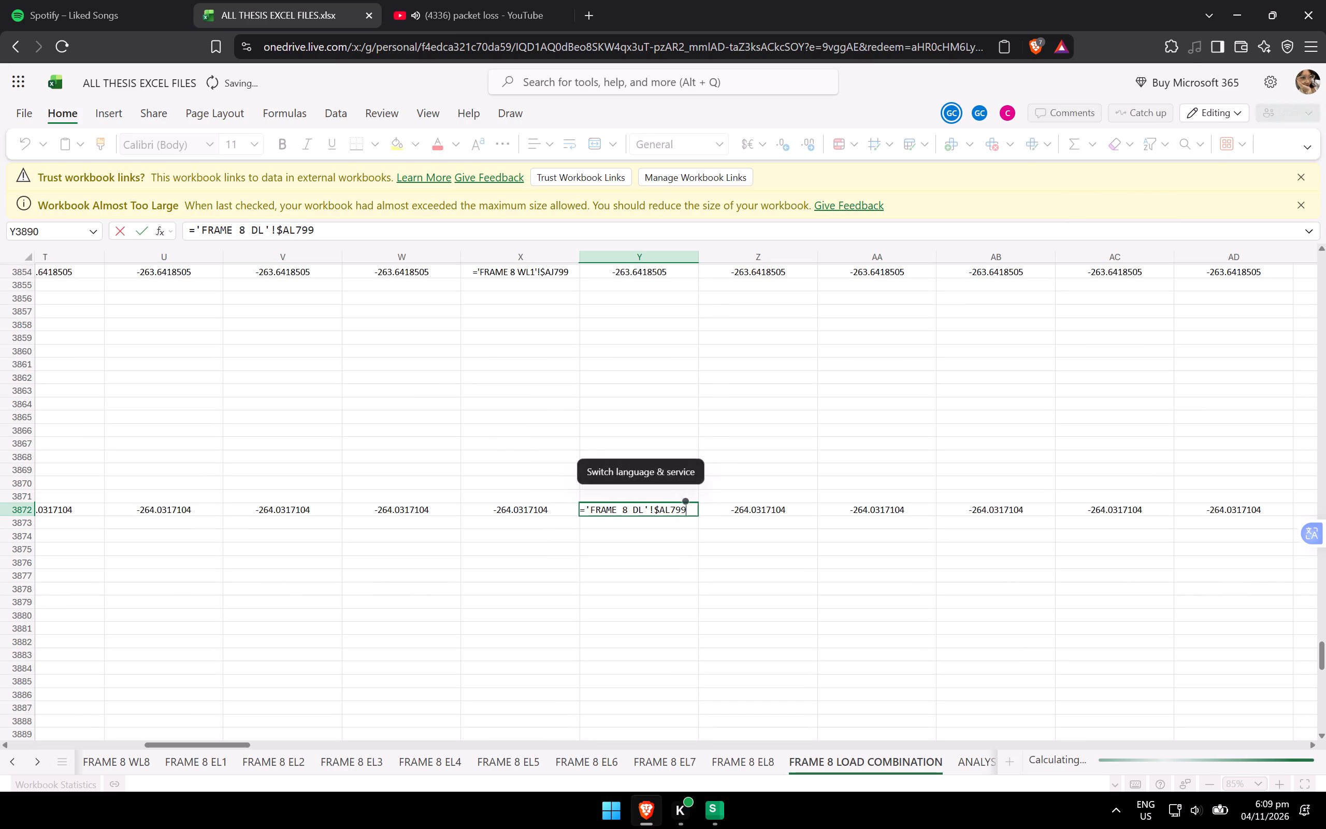
left_click_drag(633, 509, 643, 513)
key("ctrl+v")
scroll(665, 566, "up", 2)
double_click(642, 424)
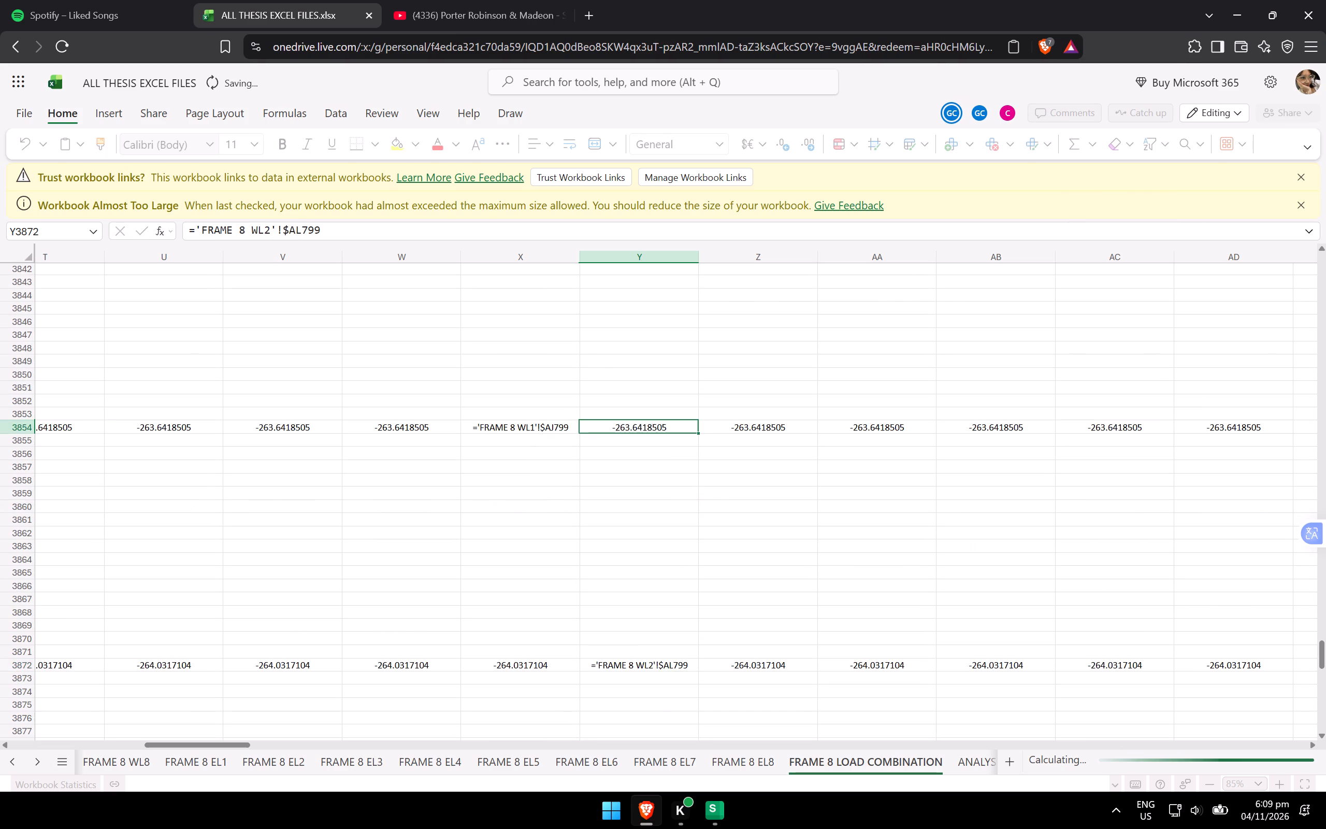
left_click_drag(634, 428, 643, 431)
key("ctrl+v")
scroll(639, 550, "up", 3)
double_click(651, 419)
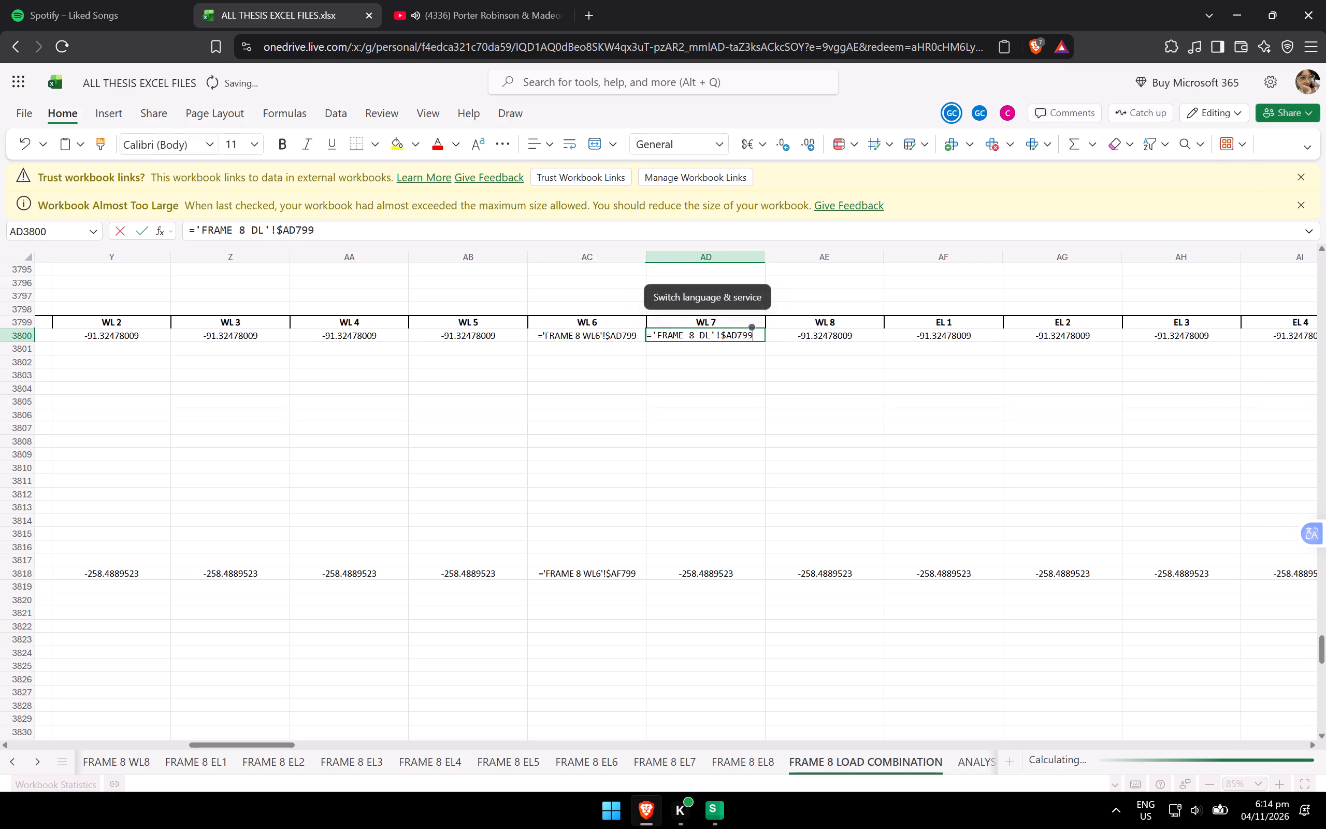
left_click_drag(698, 335, 708, 336)
key("ctrl+v")
scroll(712, 456, "down", 1)
double_click(705, 498)
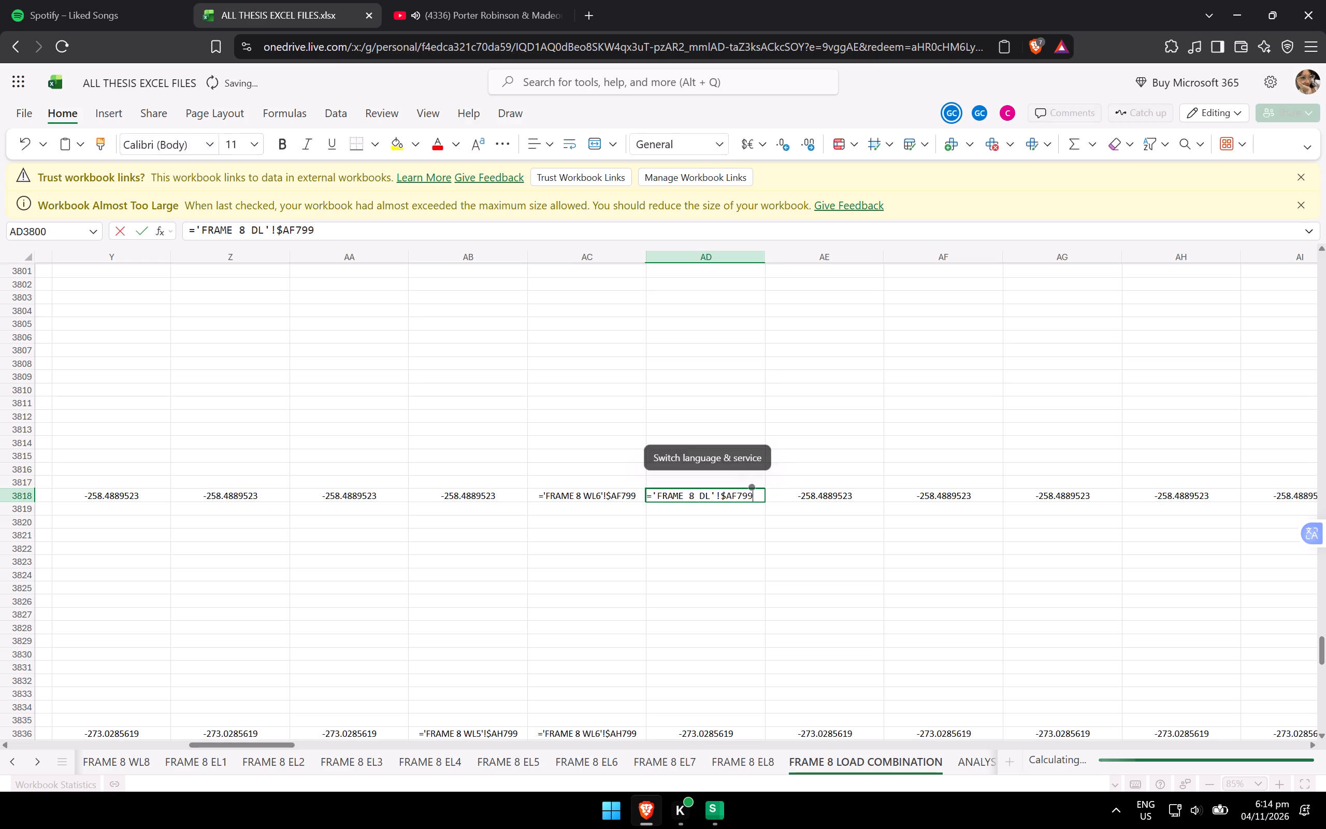
left_click_drag(698, 497, 709, 498)
key("ctrl+v")
Change the WL 7 formulas to ='FRAME 8 WL7'!$AH799 in AD3836 and ='FRAME 8 WL7'!$AJ799 in AD3854.
scroll(737, 417, "down", 2)
double_click(718, 582)
left_click_drag(700, 579, 703, 579)
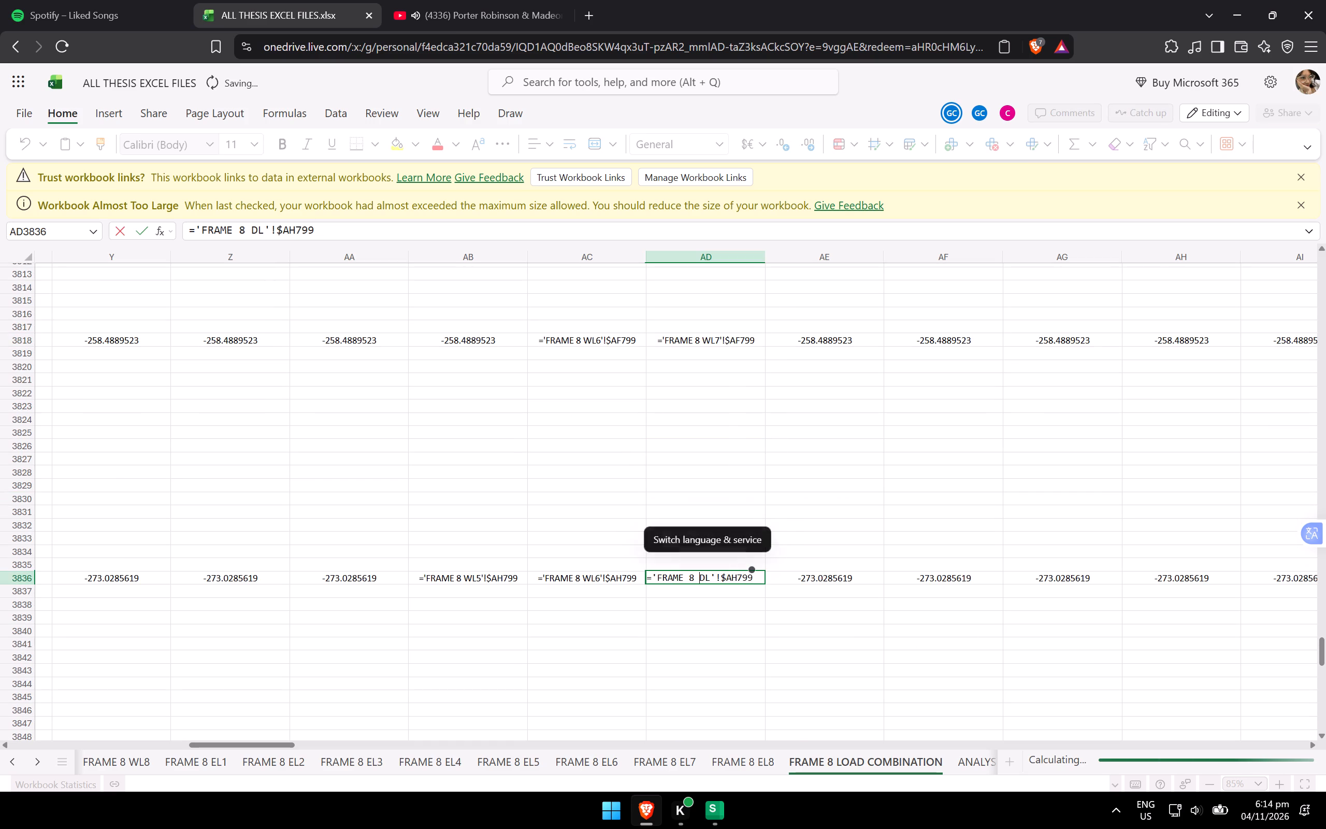
left_click_drag(703, 579, 709, 580)
key("ctrl+v")
scroll(747, 504, "down", 2)
double_click(710, 663)
left_click_drag(699, 658, 700, 658)
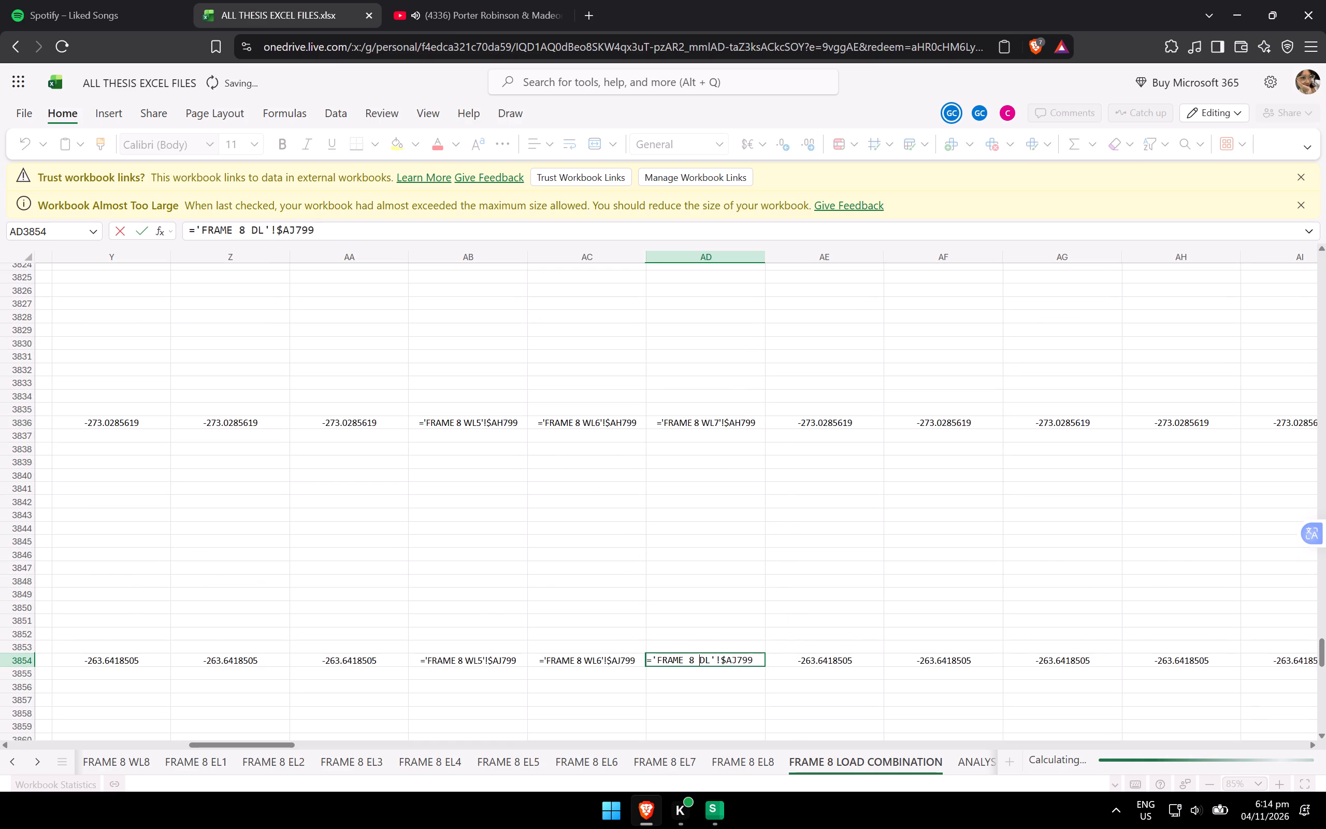
left_click_drag(700, 658, 708, 662)
key("ctrl+v")
Change the WL 7 formulas to ='FRAME 8 WL7'!$AL799 in AD3872 and ='FRAME 8 WL7'!$AN799 in AD3890.
scroll(728, 528, "down", 3)
double_click(707, 668)
left_click_drag(701, 665, 709, 668)
key("ctrl+v")
scroll(723, 539, "down", 4)
double_click(710, 598)
left_click(708, 591)
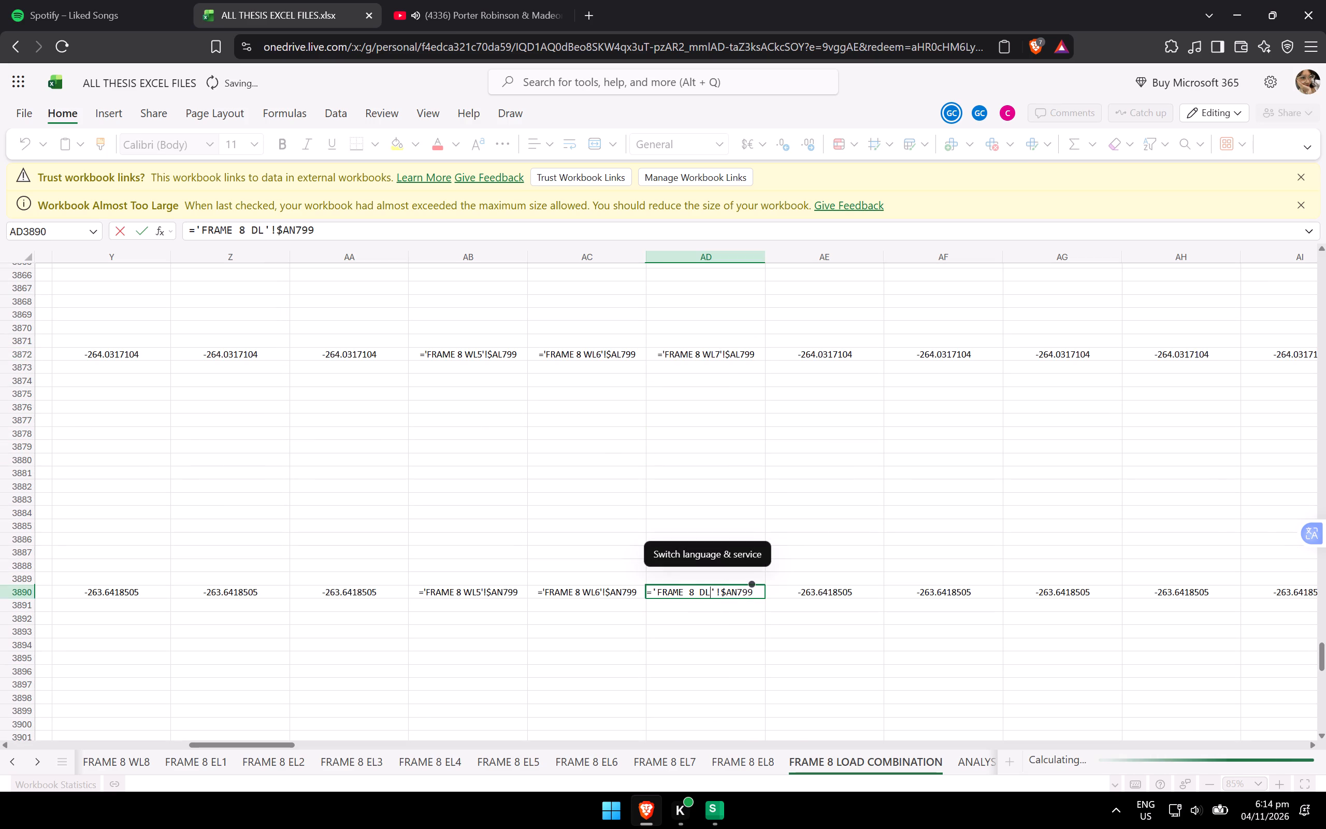
left_click_drag(702, 592, 710, 596)
left_click_drag(696, 589, 707, 593)
left_click(701, 593)
left_click_drag(698, 590, 703, 595)
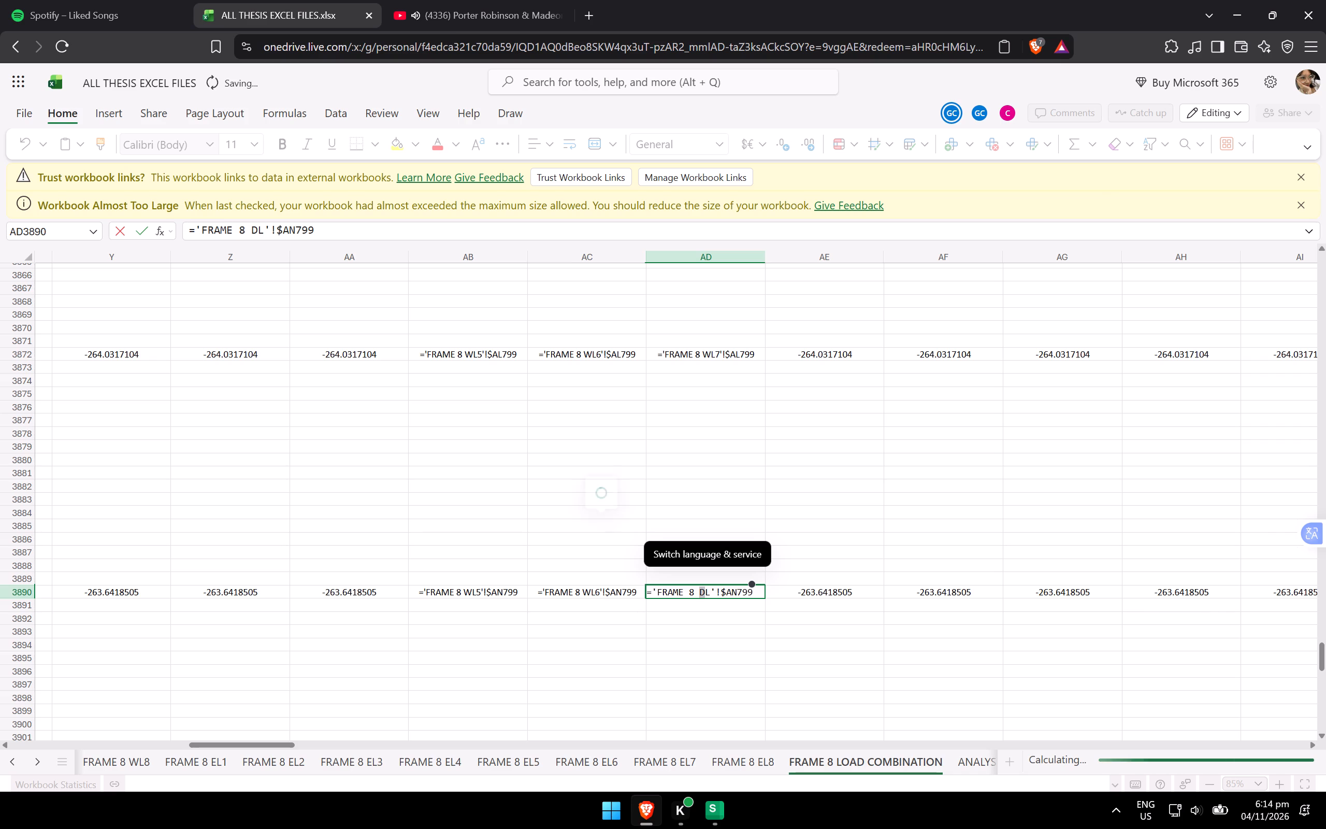
left_click_drag(703, 595, 709, 595)
key("ctrl+v")
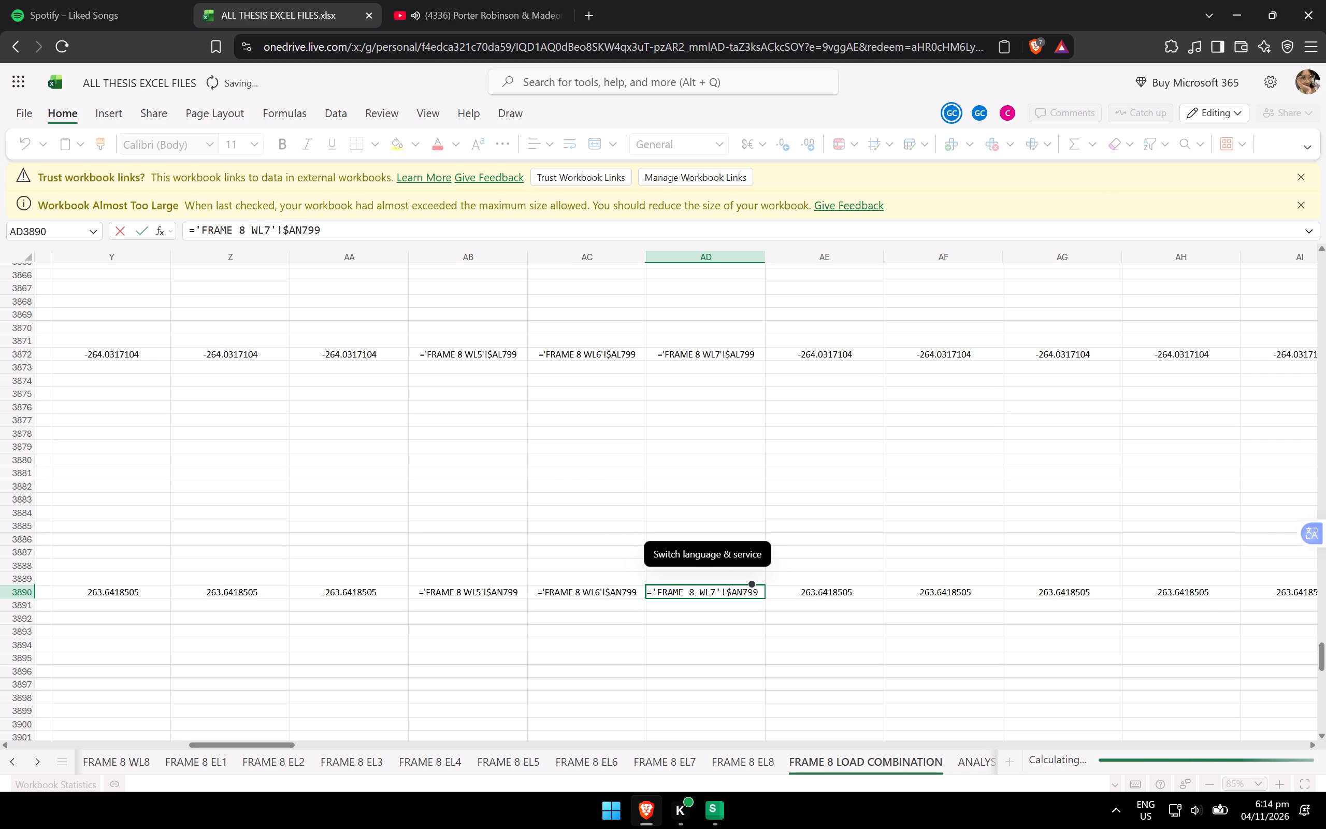
Change the WL 7 formulas to ='FRAME 8 WL7'!$AP799 in AD3908 and ='FRAME 8 WL7'!$AR799 in AD3926.
scroll(687, 580, "down", 2)
double_click(712, 679)
left_click_drag(699, 671, 707, 675)
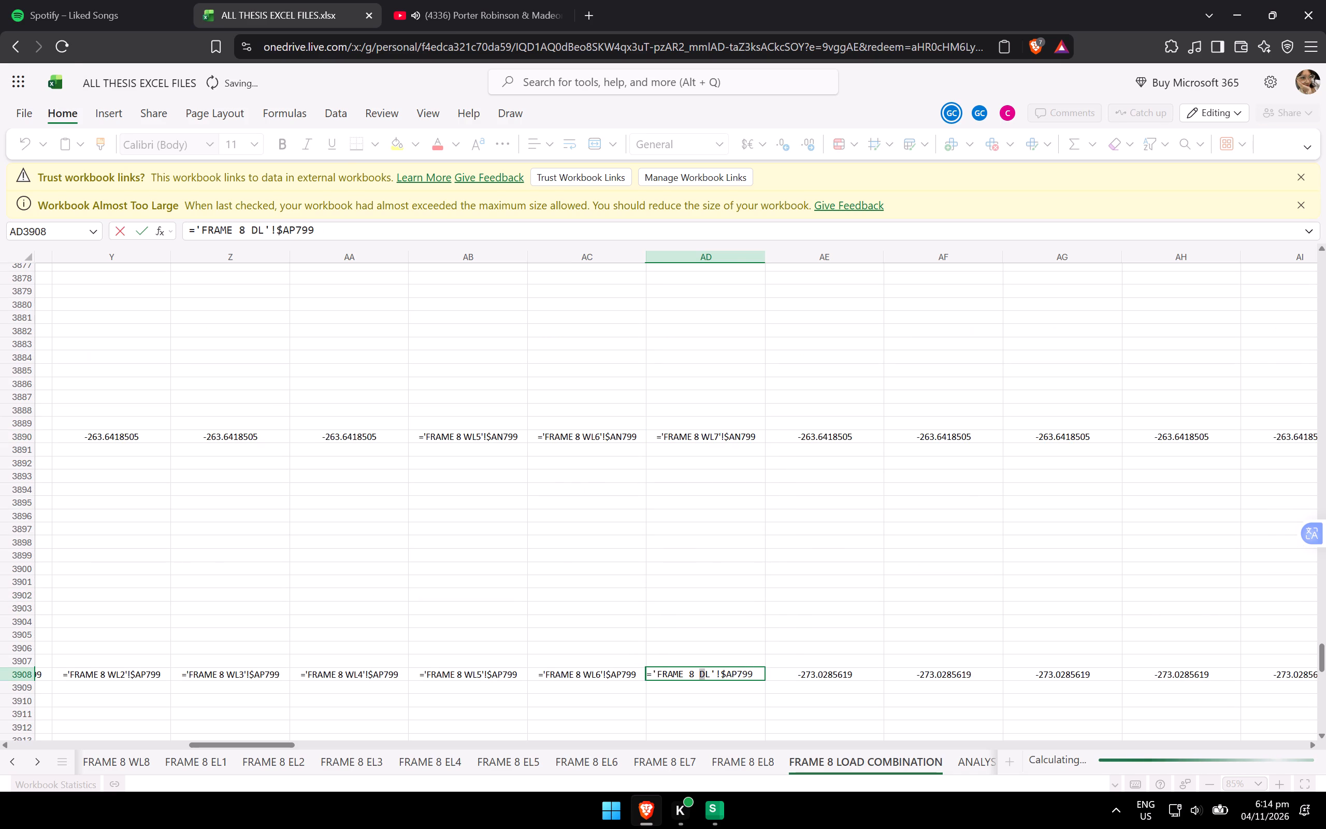
left_click_drag(707, 675, 708, 675)
key("ctrl+v")
scroll(726, 581, "down", 3)
double_click(723, 684)
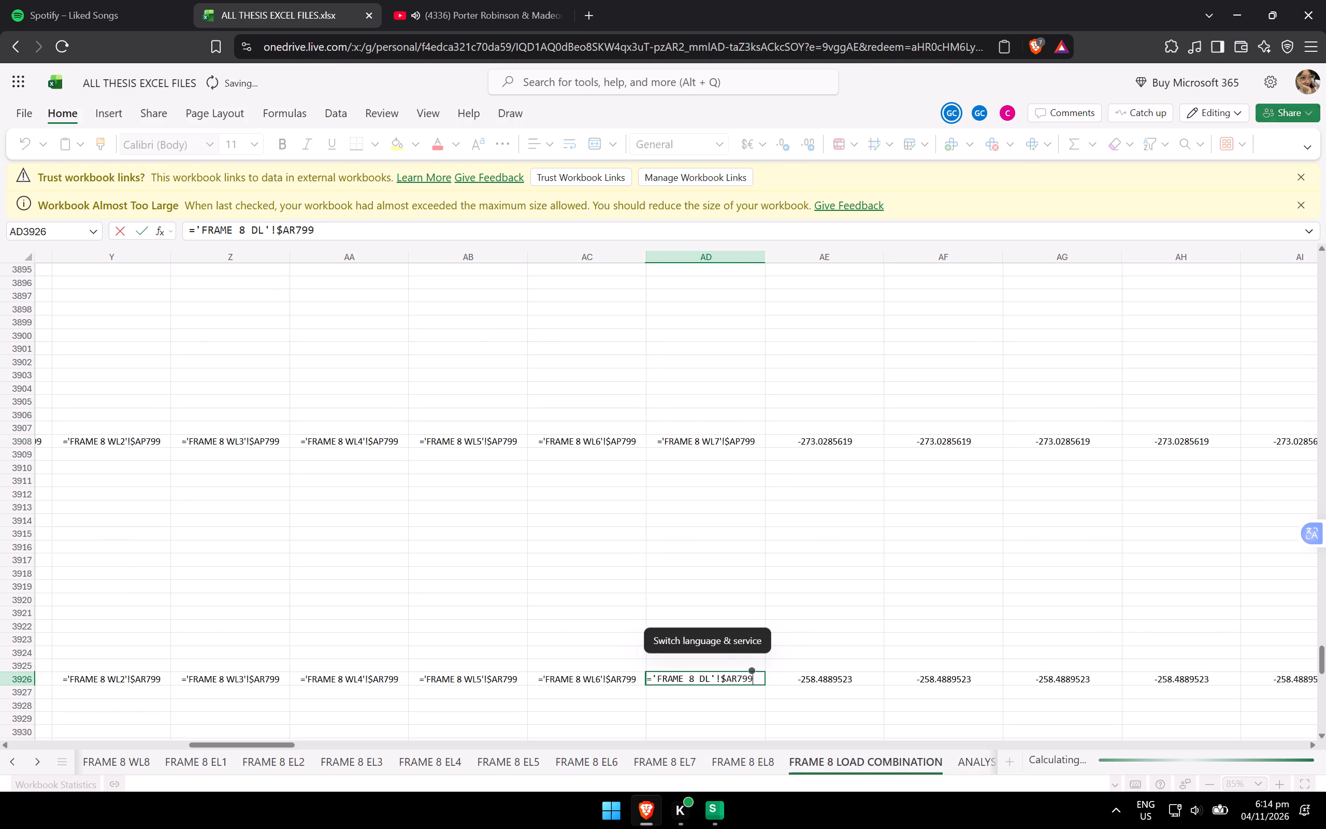
left_click_drag(701, 677, 711, 681)
key("ctrl+v")
Change the WL 7 formulas to ='FRAME 8 WL7'!$AT799 in AD3944 and ='FRAME 8 WL7'!$AD830 in AD3971.
scroll(736, 566, "down", 3)
double_click(715, 683)
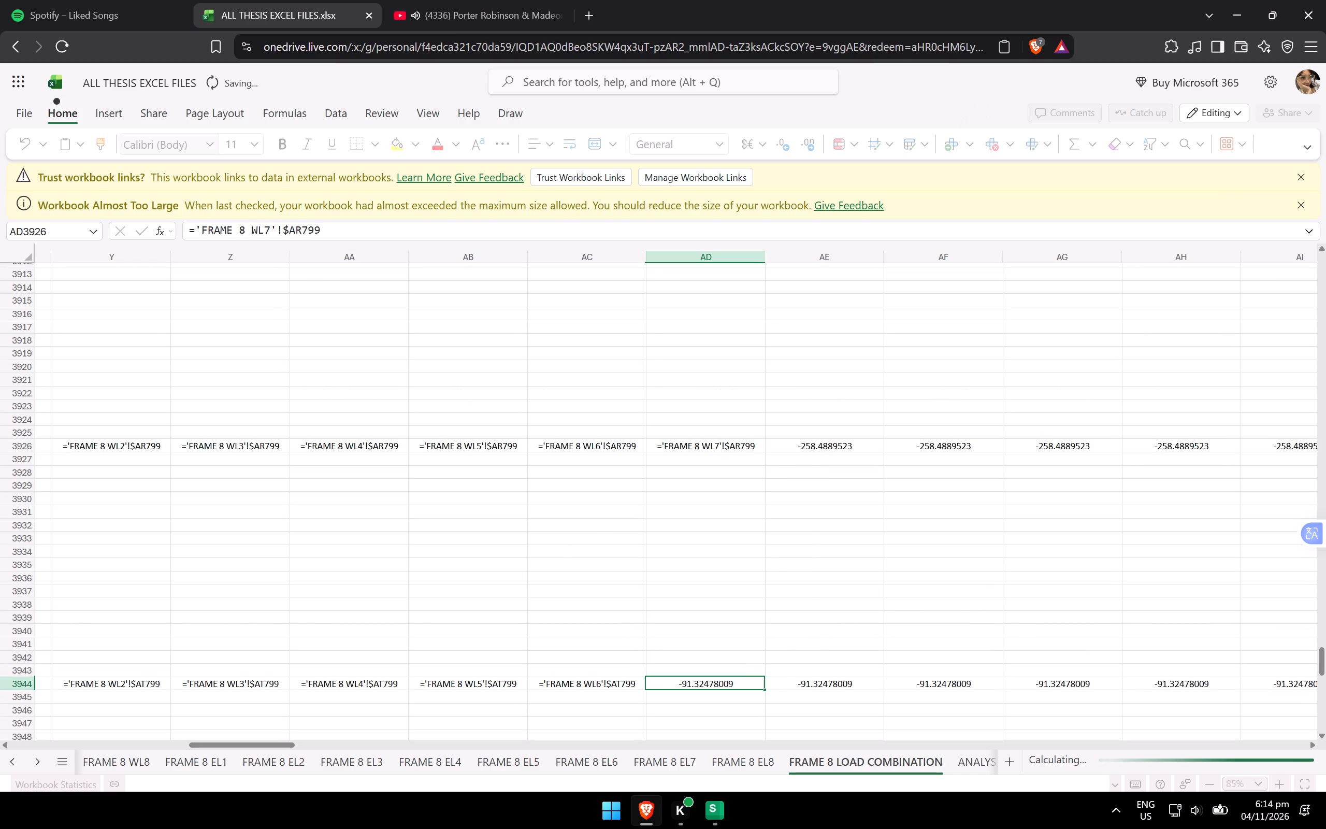
left_click_drag(698, 681, 708, 686)
key("ctrl+v")
scroll(735, 592, "down", 4)
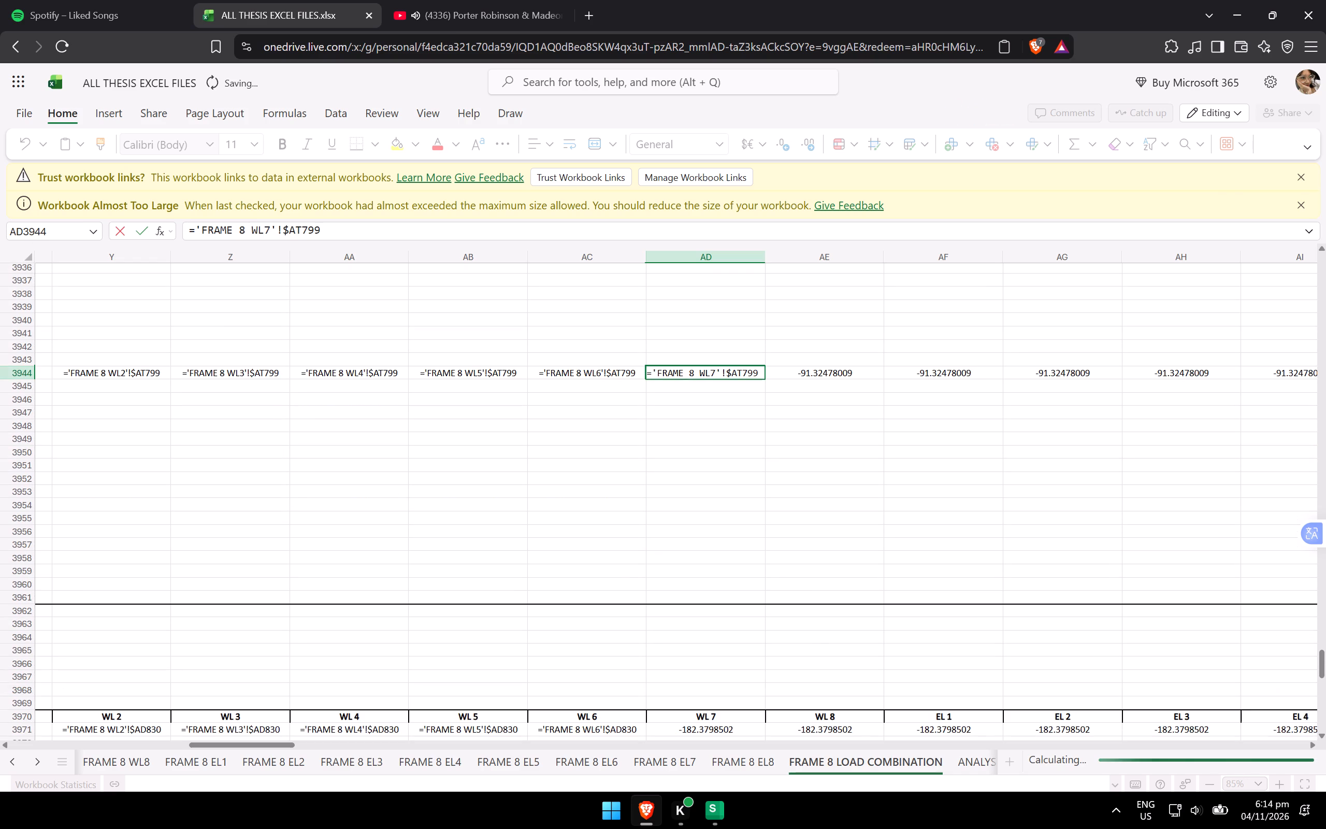
scroll(713, 631, "down", 2)
double_click(702, 571)
left_click_drag(702, 573, 709, 574)
key("ctrl+v")
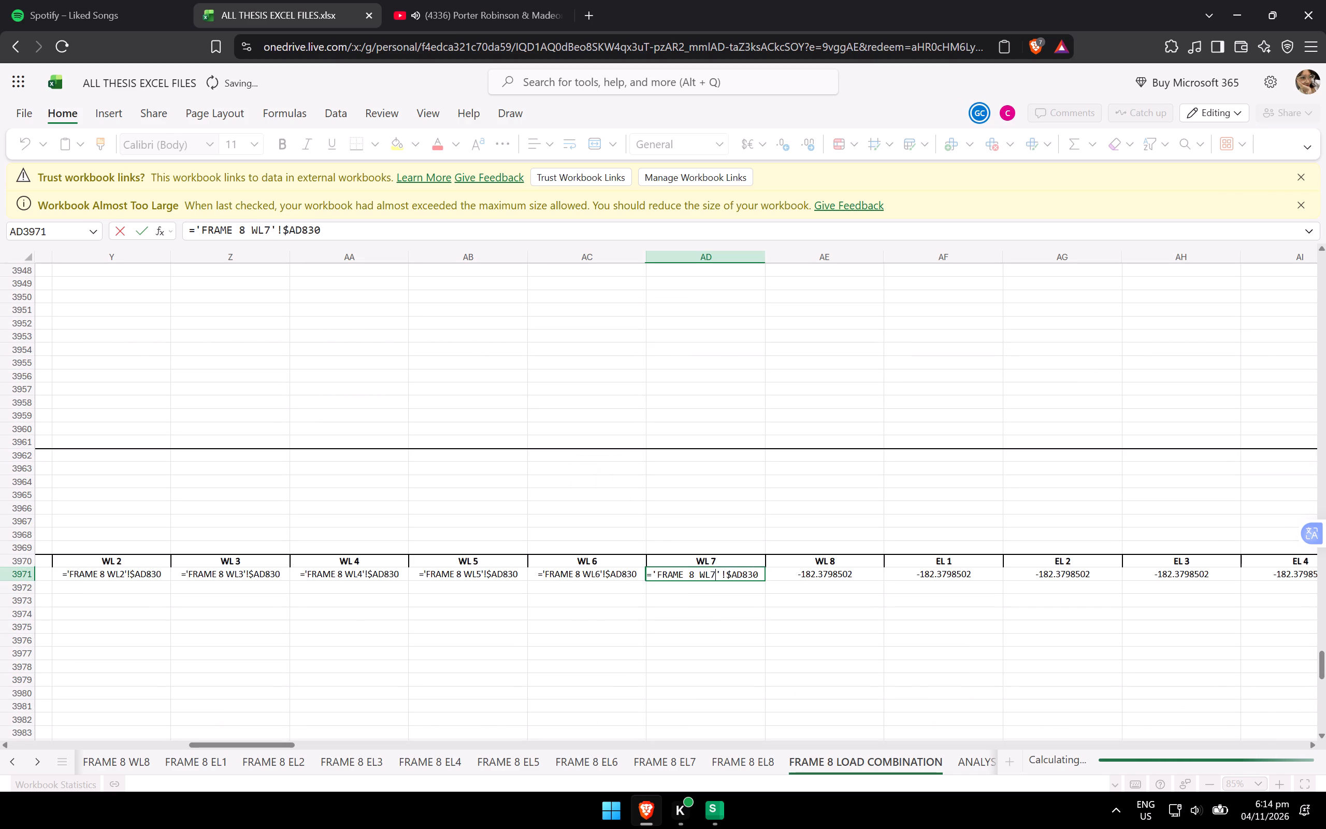
Change the WL 7 formulas to ='FRAME 8 WL7'!$AF830 in AD3989 and ='FRAME 8 WL7'!$AH830 in AD4007.
scroll(729, 548, "down", 3)
double_click(723, 582)
left_click_drag(701, 578, 708, 578)
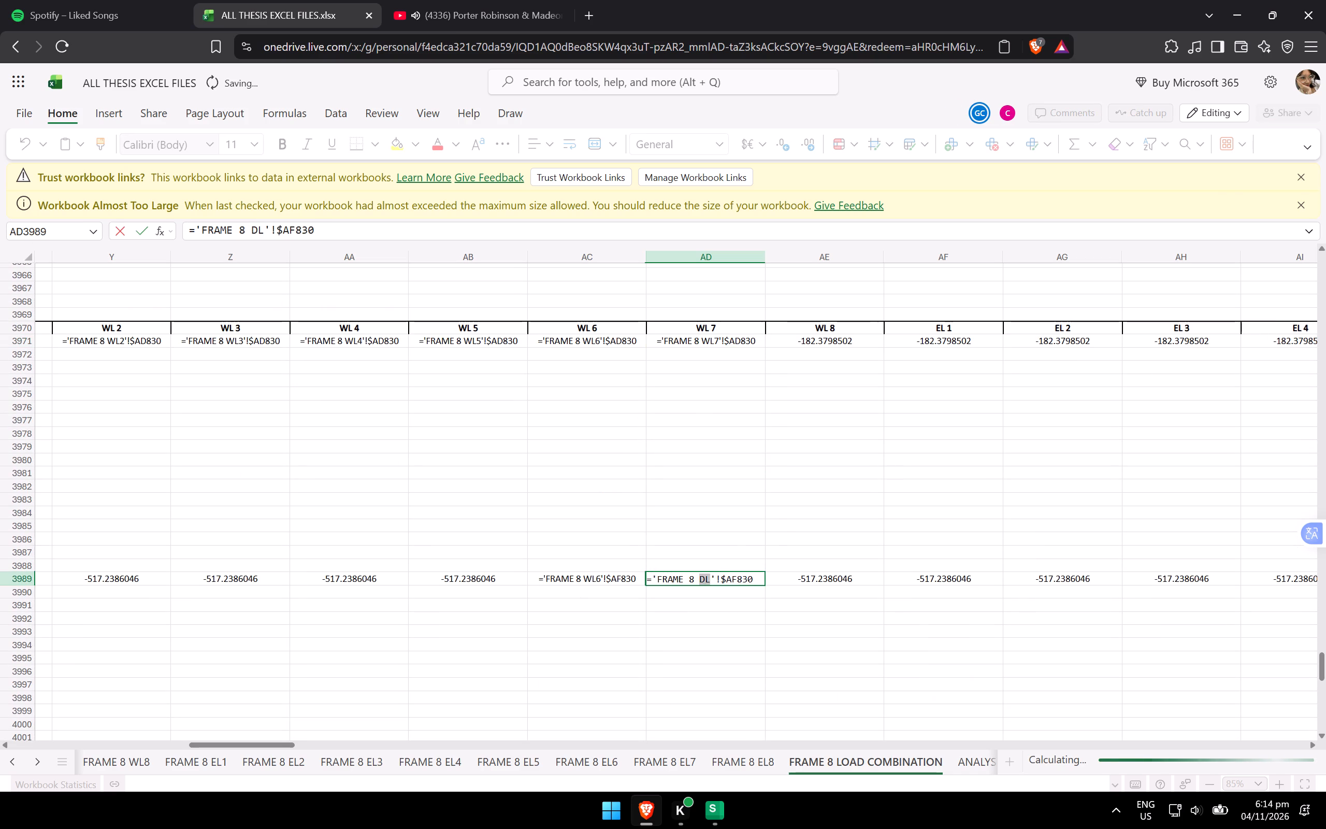
key("ctrl+v")
scroll(727, 557, "down", 2)
double_click(717, 659)
left_click_drag(699, 662, 707, 664)
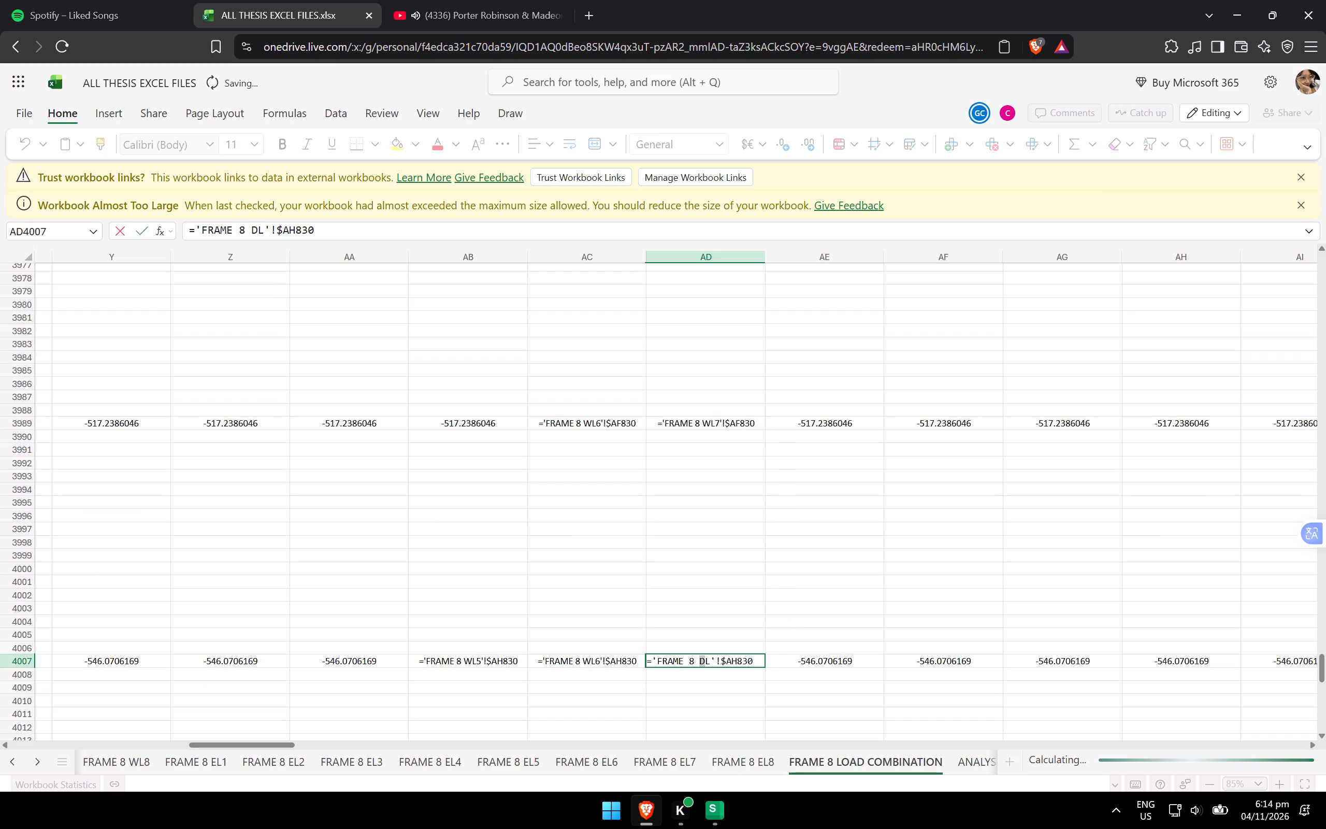
left_click_drag(707, 664, 708, 664)
key("ctrl+v")
Change the WL 7 formulas to ='FRAME 8 WL7'!$AJ830 in AD4025 and ='FRAME 8 WL7'!$AL830 in AD4043.
scroll(729, 562, "down", 3)
double_click(709, 667)
left_click_drag(700, 666, 709, 668)
key("ctrl+v")
scroll(720, 565, "down", 3)
double_click(722, 675)
left_click_drag(697, 670, 708, 674)
left_click(704, 669)
left_click_drag(699, 670, 709, 674)
key("ctrl+v")
Change the WL 7 formulas to ='FRAME 8 WL7'!$AN830 in AD4061 and ='FRAME 8 WL7'!$AP830 in AD4079.
scroll(716, 566, "down", 3)
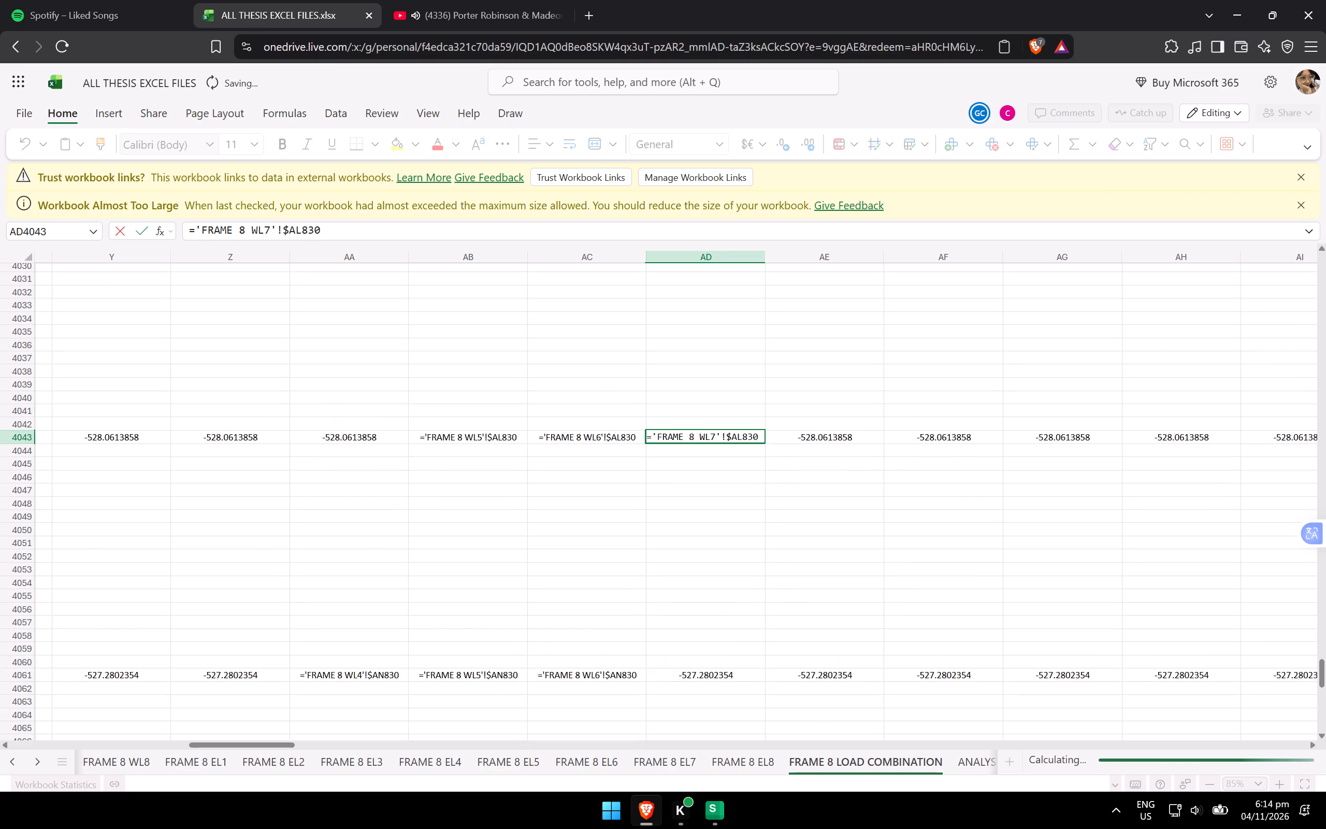
double_click(716, 670)
left_click_drag(701, 671, 710, 674)
key("ctrl+v")
scroll(738, 552, "down", 2)
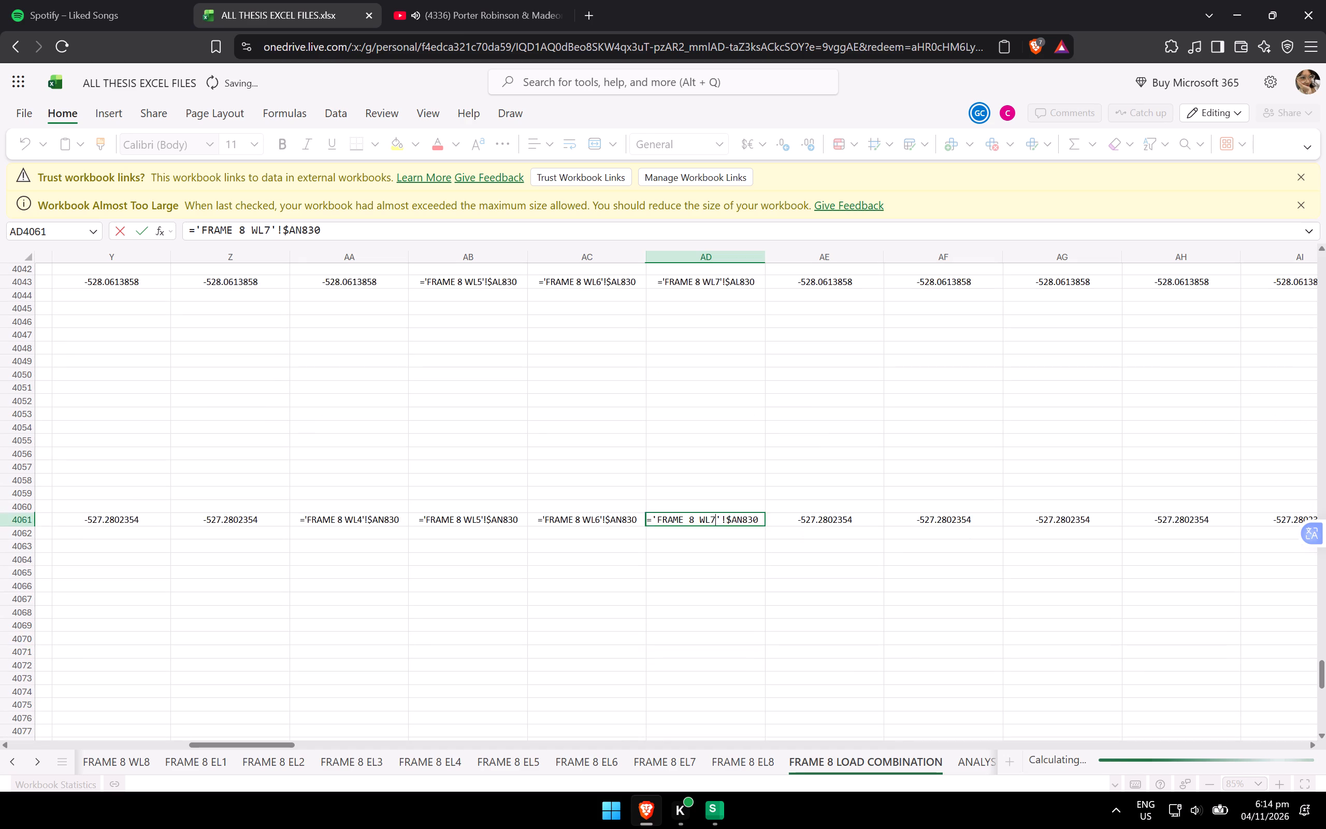
scroll(727, 644, "down", 3)
double_click(720, 522)
left_click_drag(699, 524, 709, 530)
key("ctrl+v")
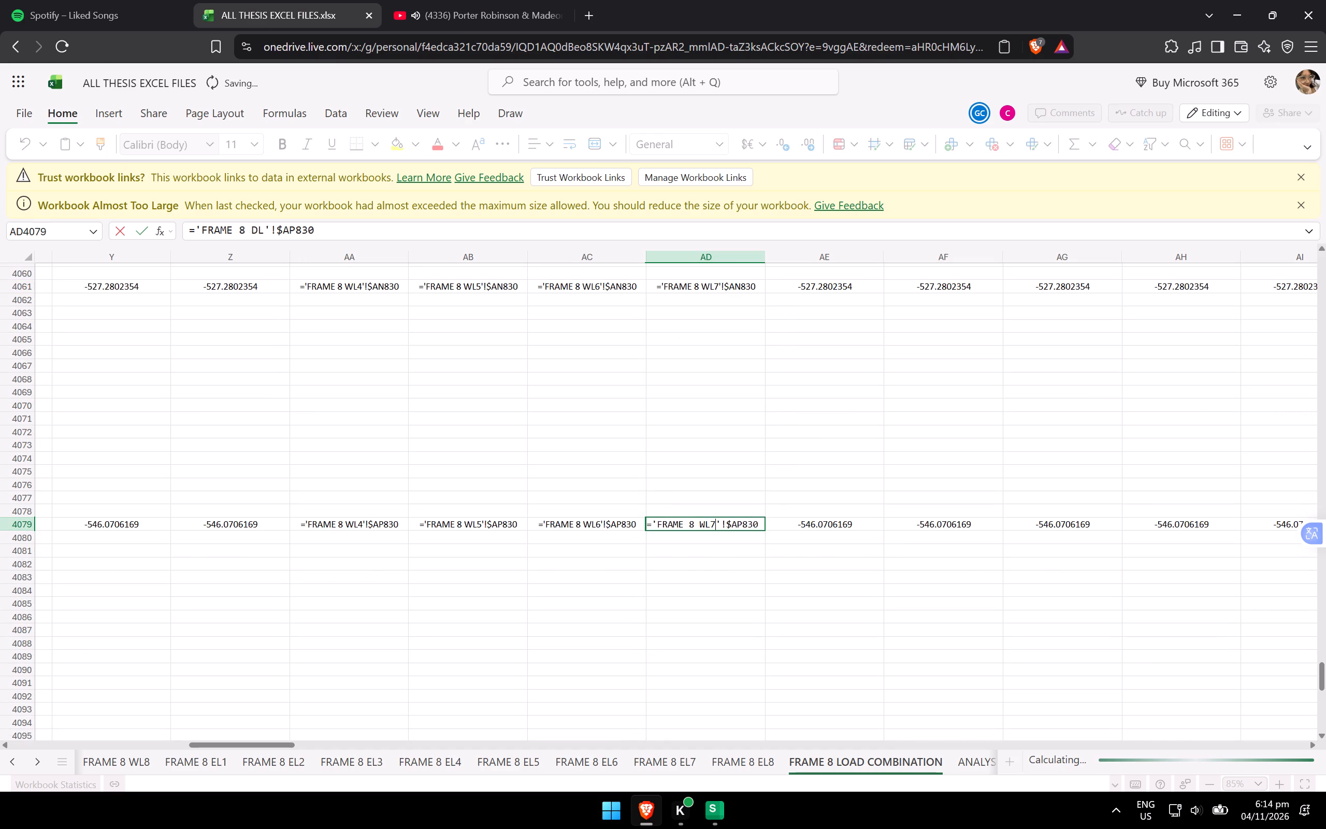
Point the WL 7 formula in AD4097 to the FRAME 8 WL7 sheet and change AD4115 to ='FRAME 8 WL7'!$AT830.
scroll(722, 524, "down", 3)
scroll(714, 605, "down", 2)
double_click(708, 603)
left_click_drag(699, 603, 708, 608)
key("ctrl+v")
scroll(717, 548, "down", 3)
double_click(727, 612)
left_click_drag(701, 614, 708, 614)
key("ctrl+v")
Copy the text WL8 from a temporary entry in empty cell AE4123 and clear that entry.
scroll(762, 538, "down", 3)
left_click(828, 485)
double_click(832, 485)
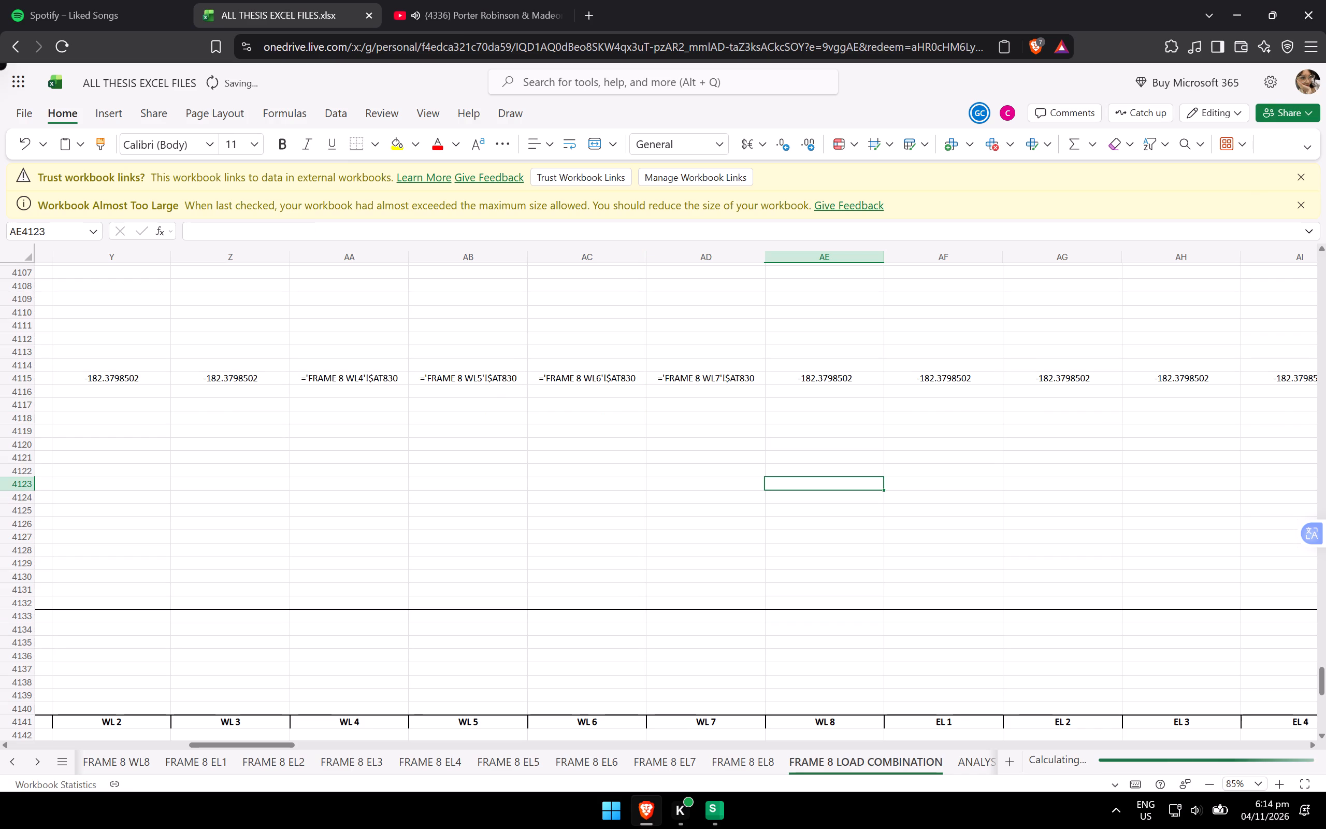
key("ctrl+v")
key("BackSpace")
key("8")
key("ctrl+a")
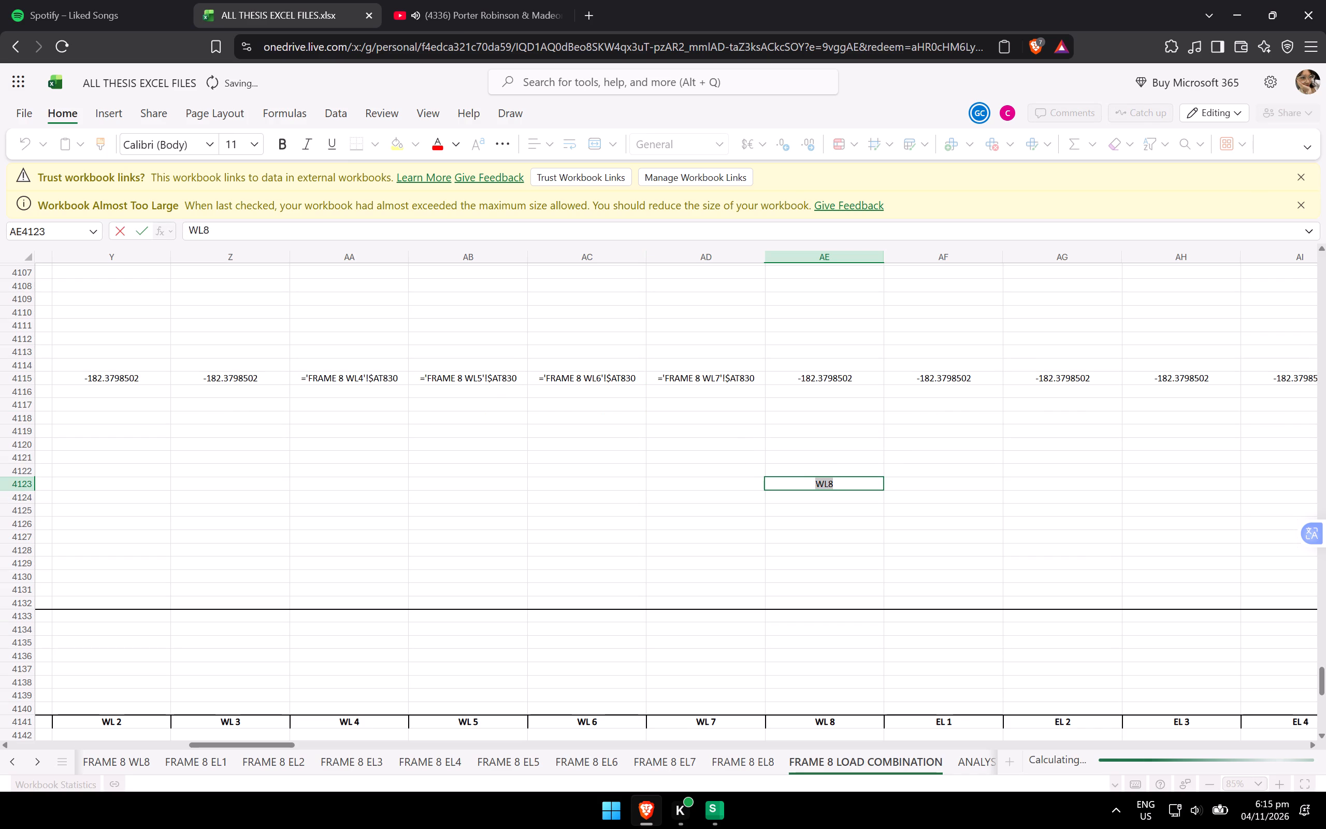
key("ctrl+c")
key("BackSpace")
Switch to the workbook mdm123 frame 8-11 [OFFICIAL].xlsx in WPS Sheets.
key("alt+Tab")
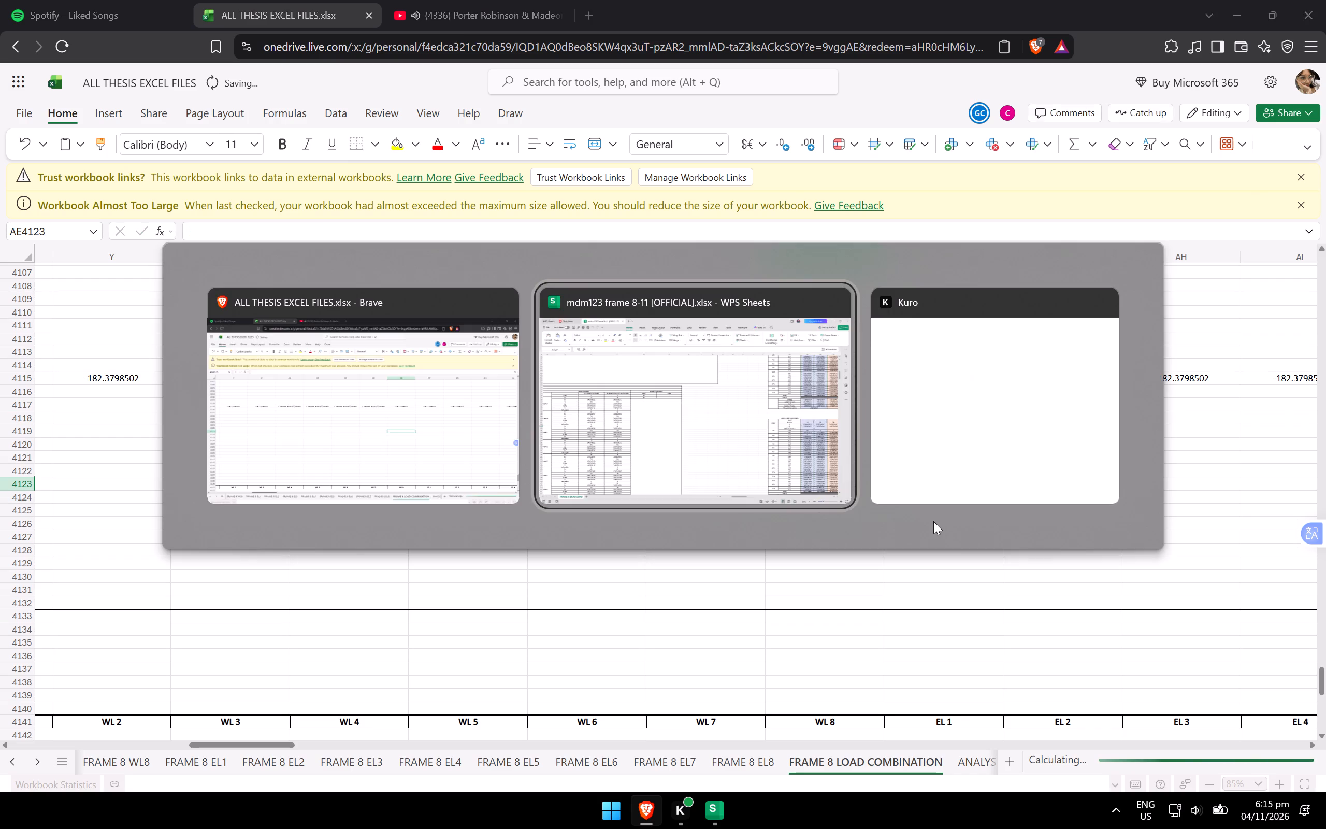
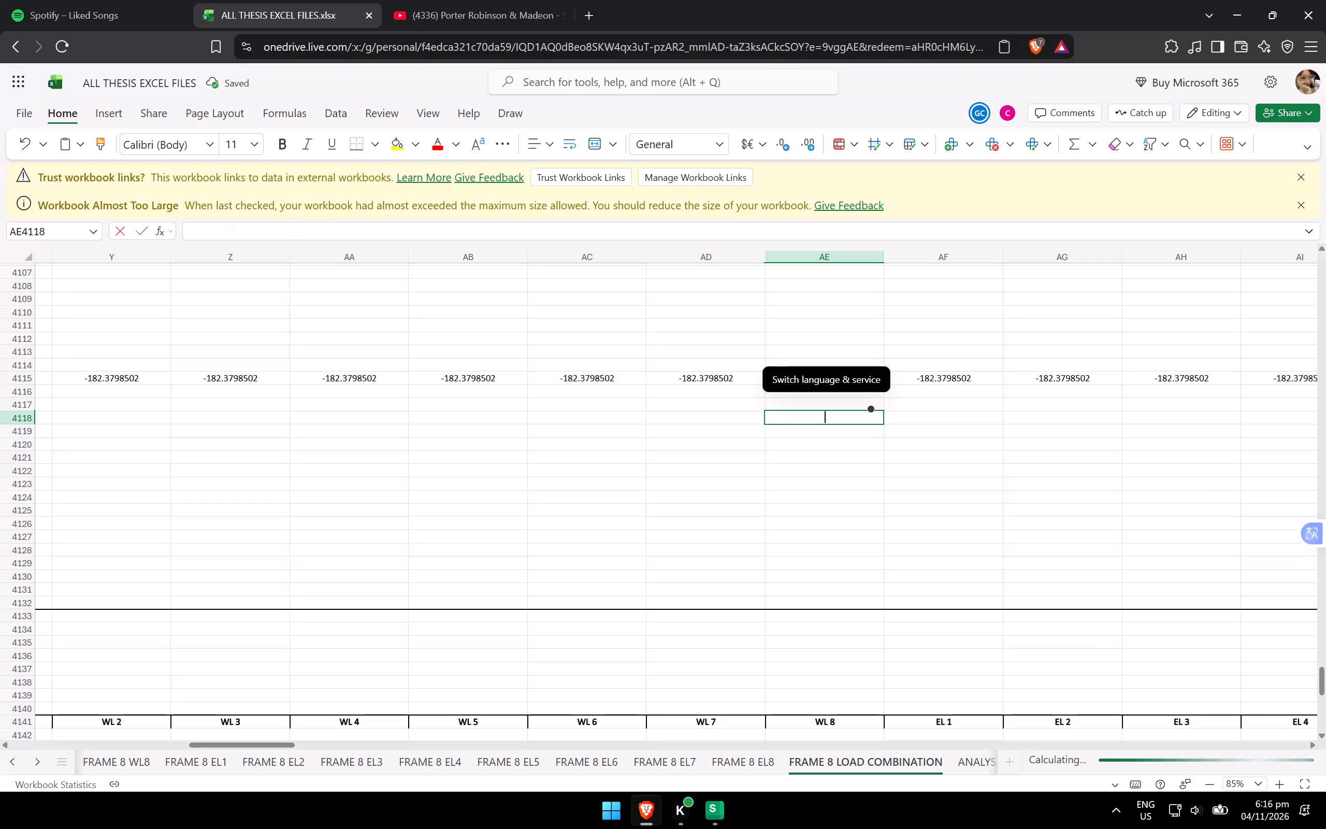
Copy the text WL8 from a temporary entry in empty cell AE4118 and clear that entry.
type("WL8")
key("ctrl+a")
key("ctrl+c")
key("BackSpace")
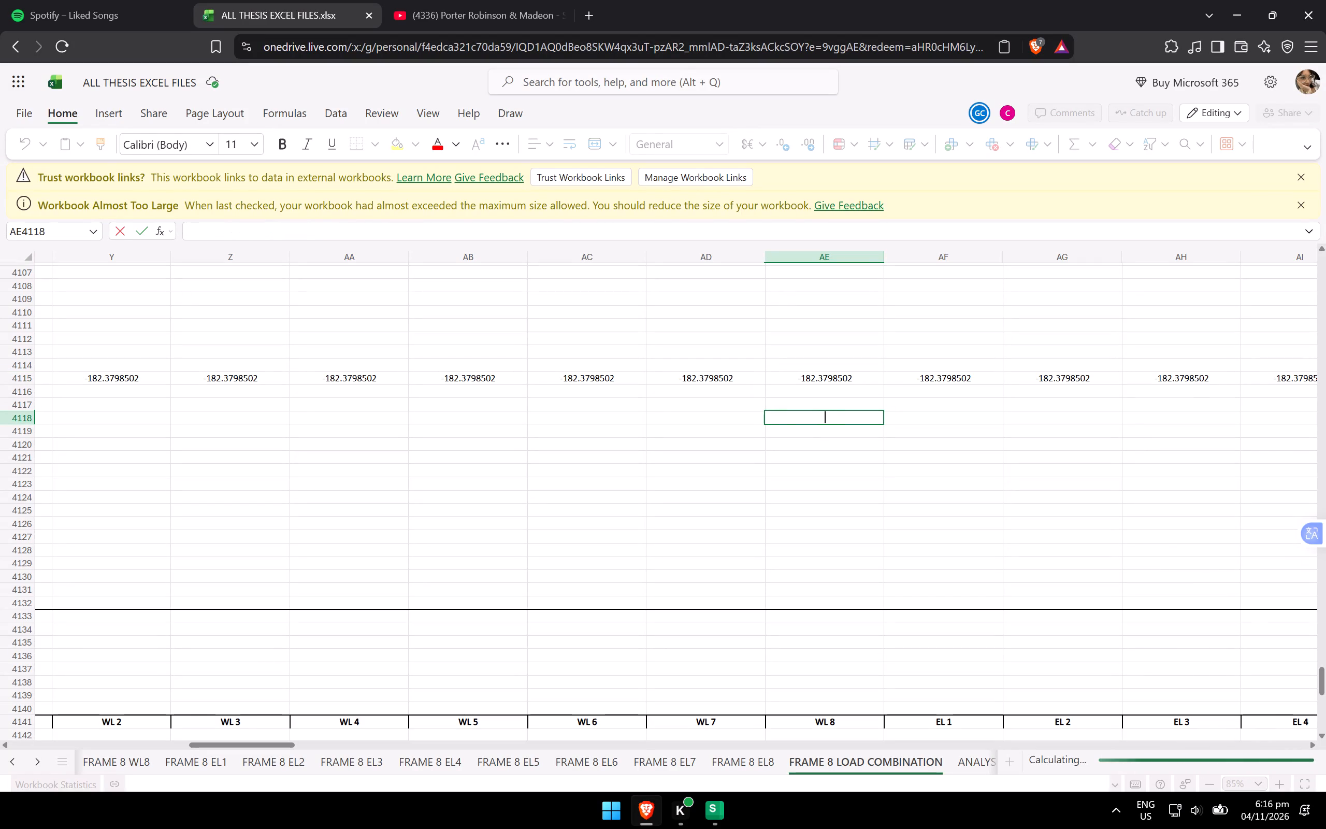
Point the WL 8 formula in AE4115 to the FRAME 8 WL8 sheet and change AE4097 to ='FRAME 8 WL8'!$AR830.
scroll(912, 573, "up", 2)
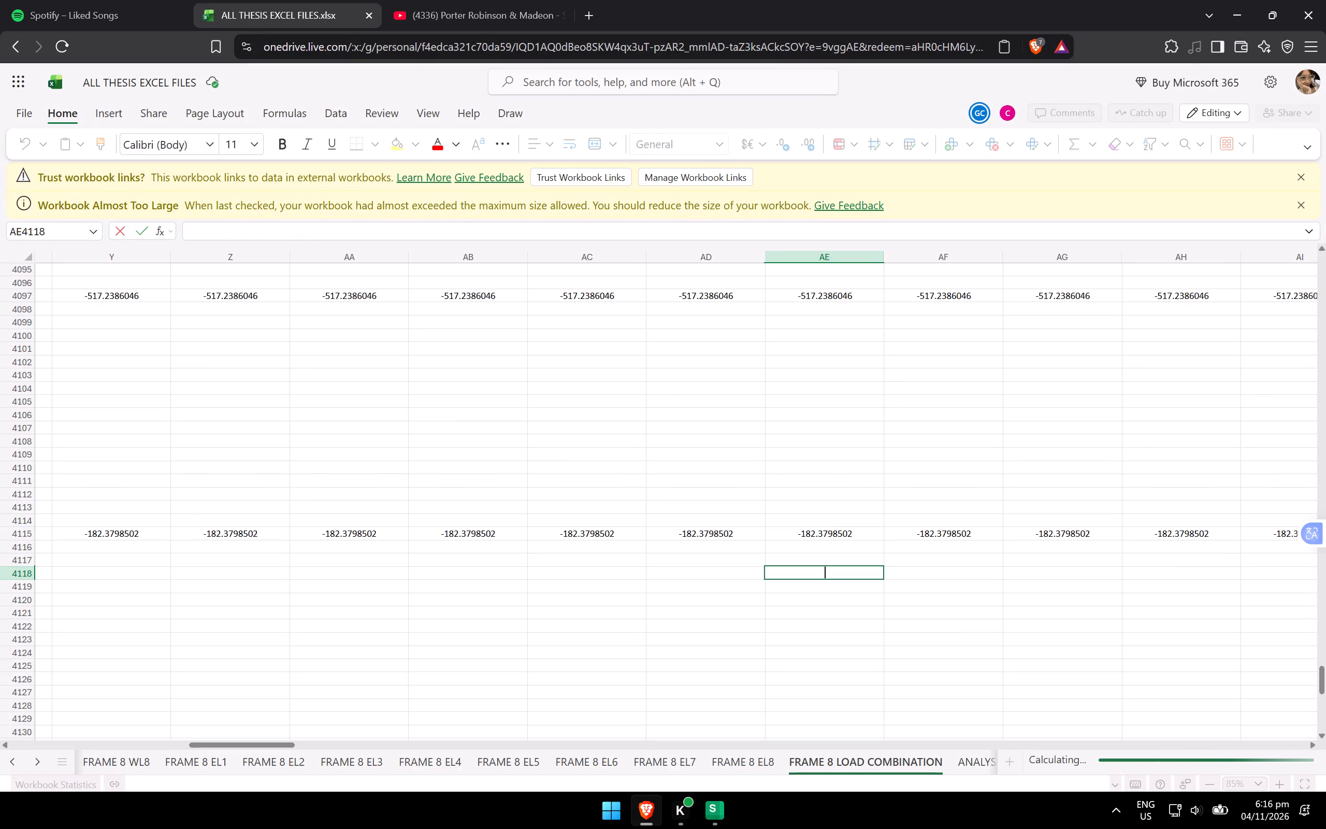